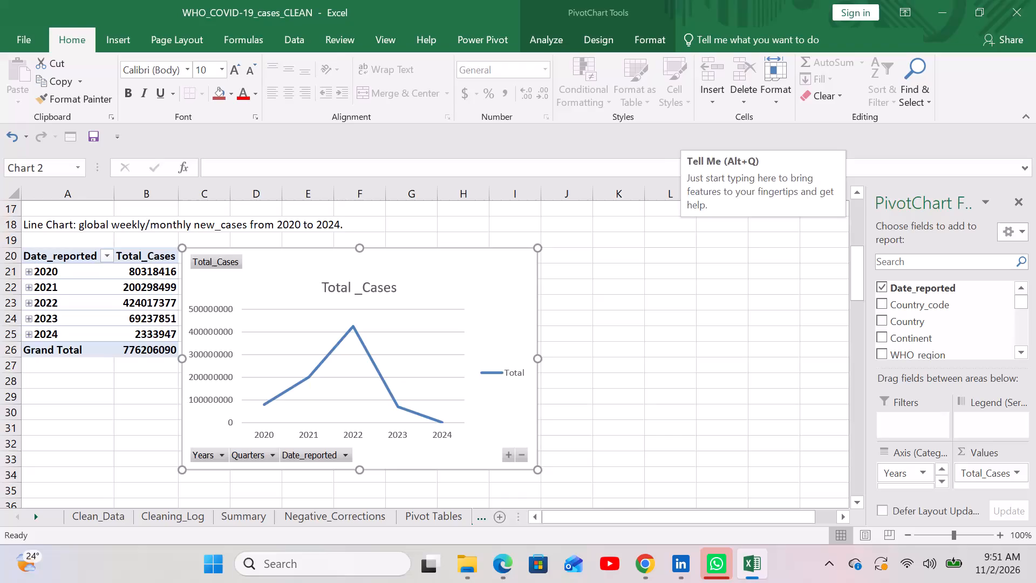
Switch away from the workbook by launching the XBOX app.
left_click(214, 561)
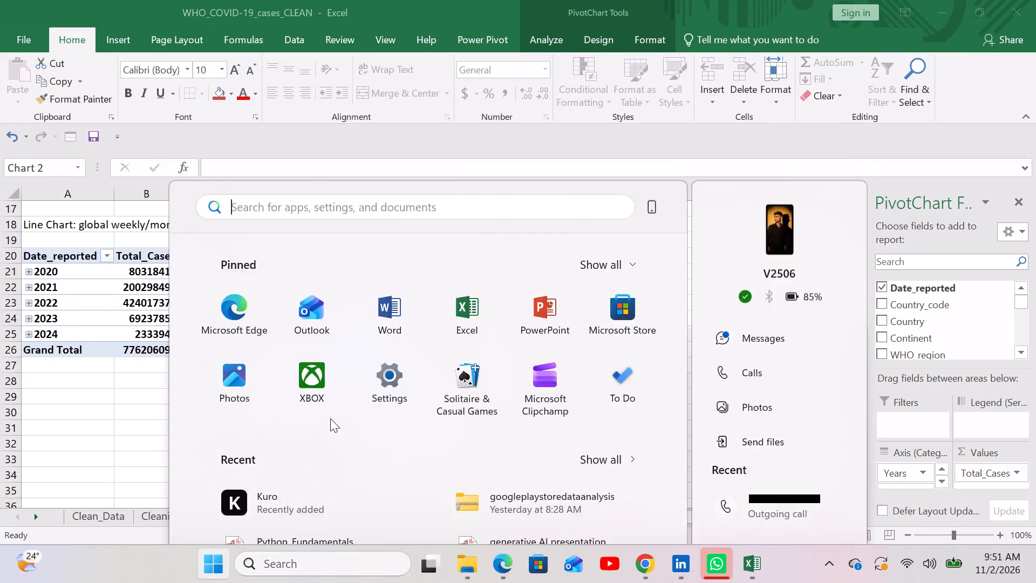
left_click(304, 360)
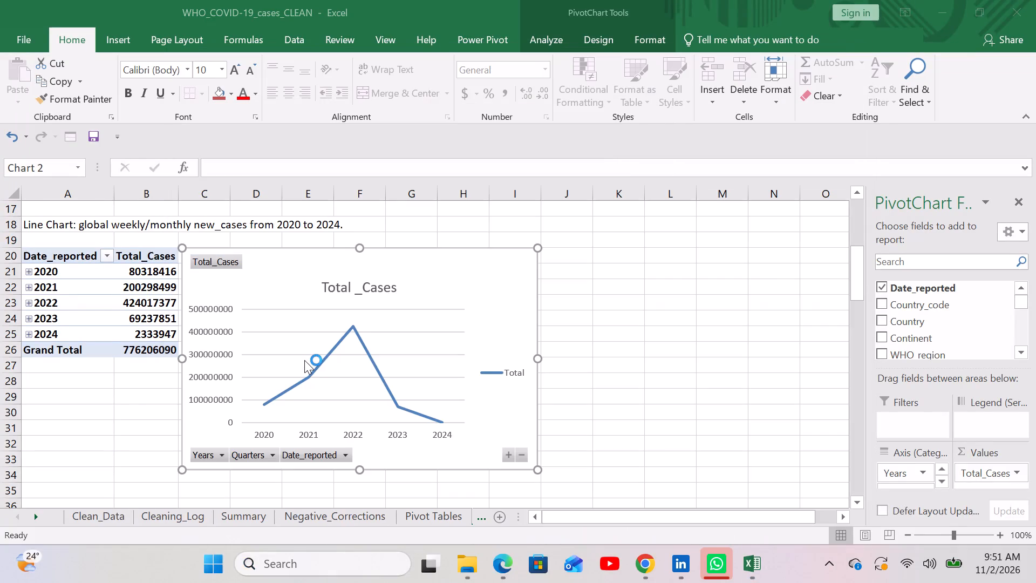
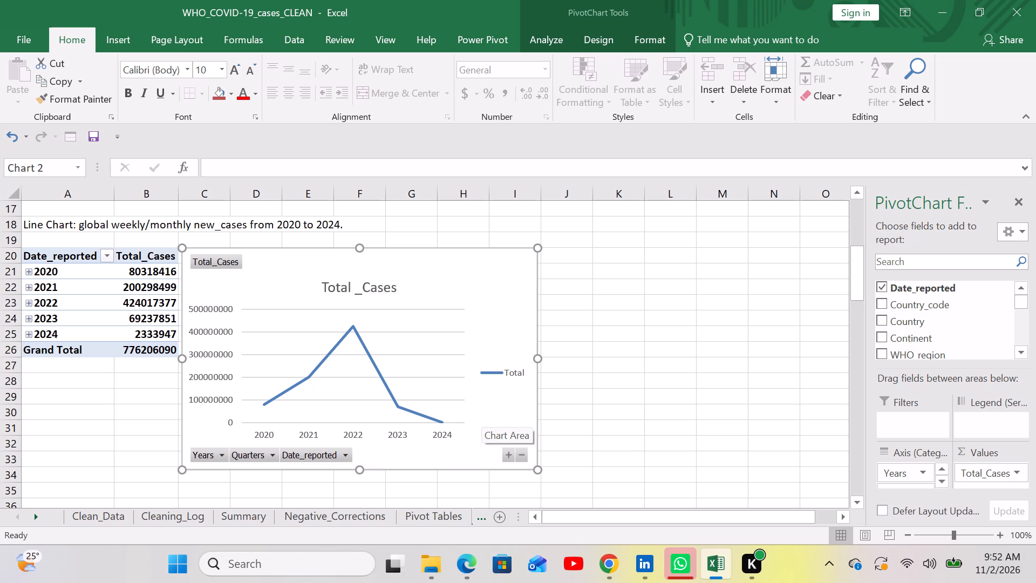
Examine the field choices and the sort, filter and pivot table options for Date_reported in the Total_Cases pivot table beside the line chart.
left_click(109, 259)
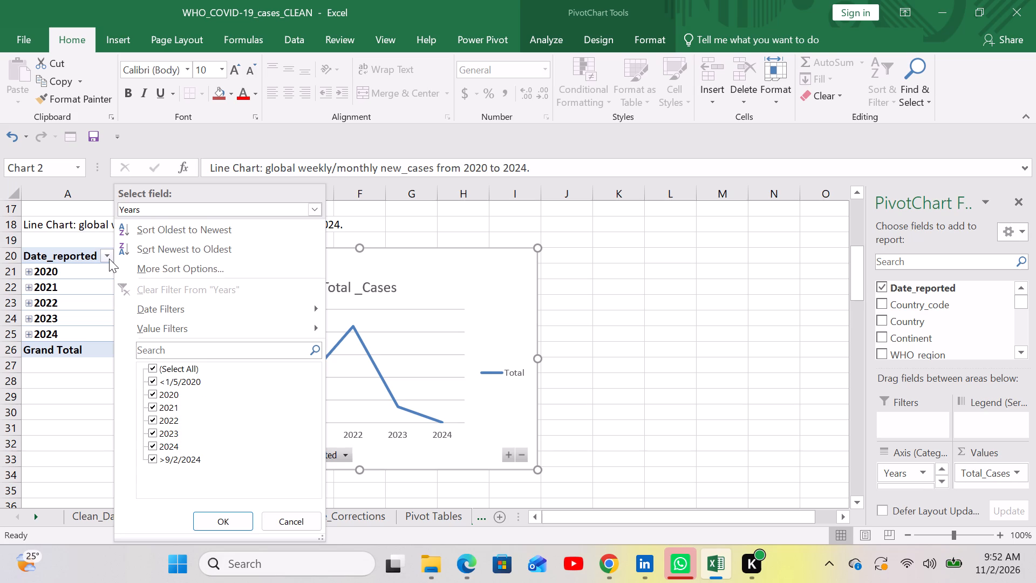
left_click(315, 210)
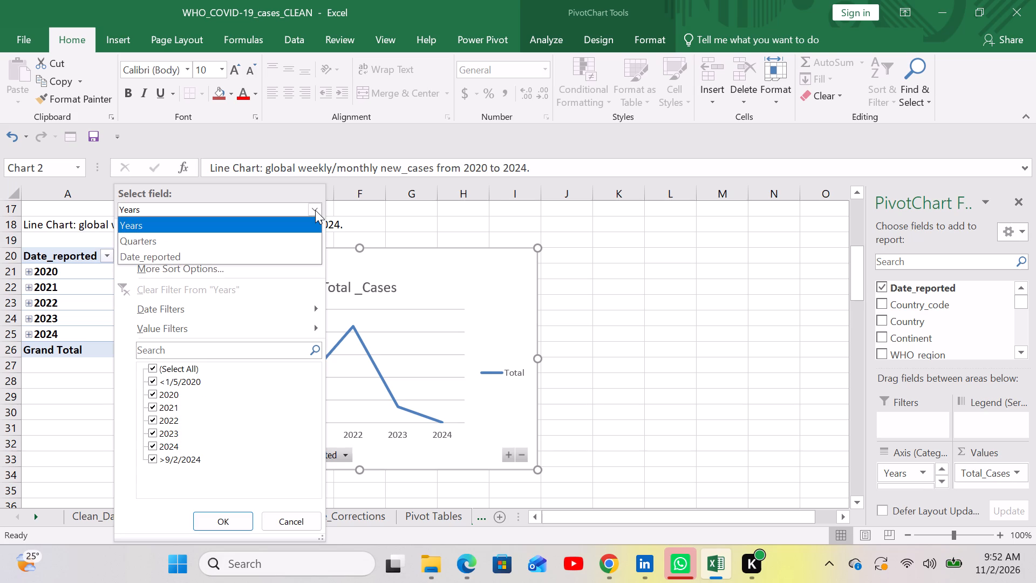
left_click(315, 210)
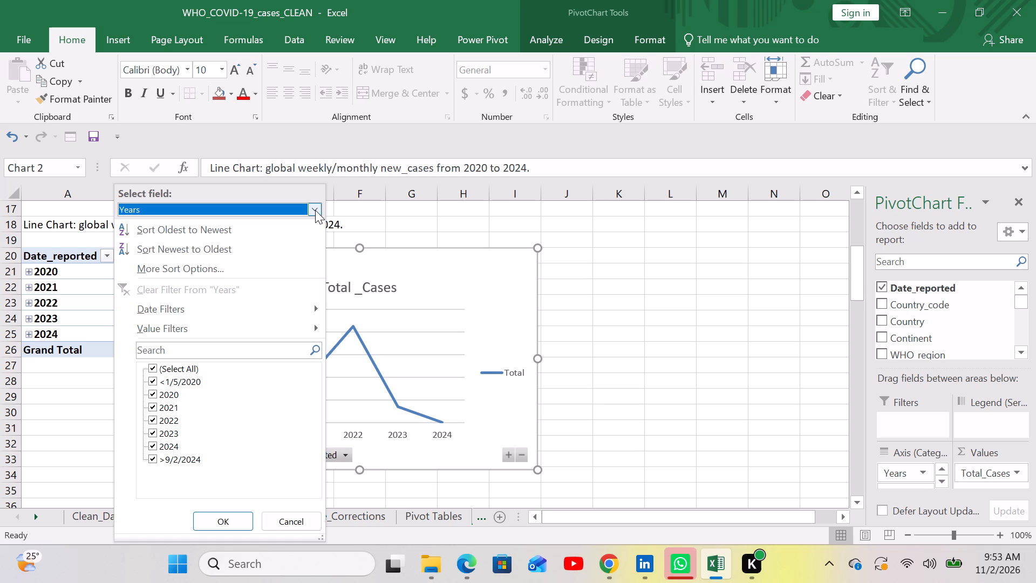
left_click(242, 272)
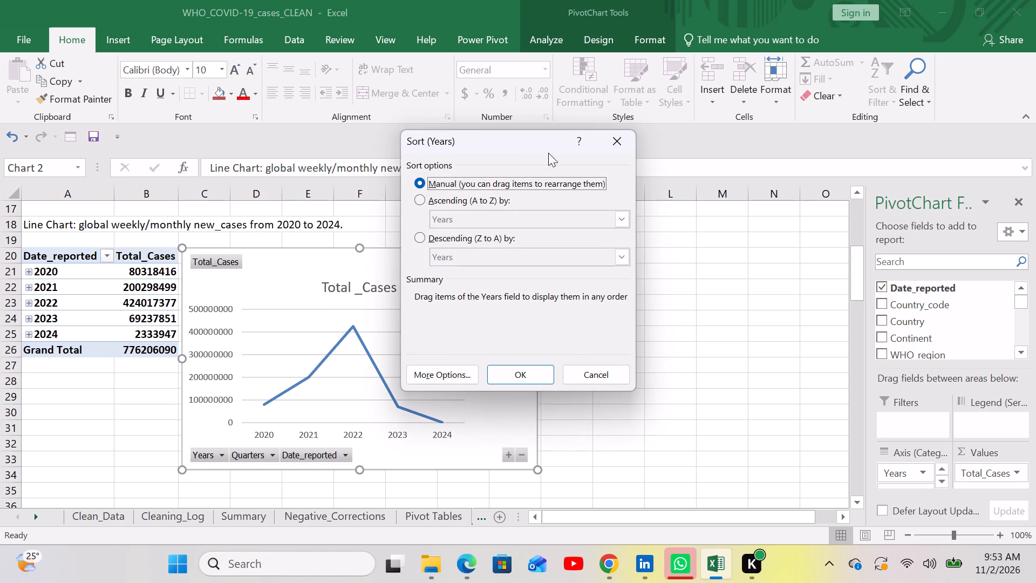
left_click(609, 139)
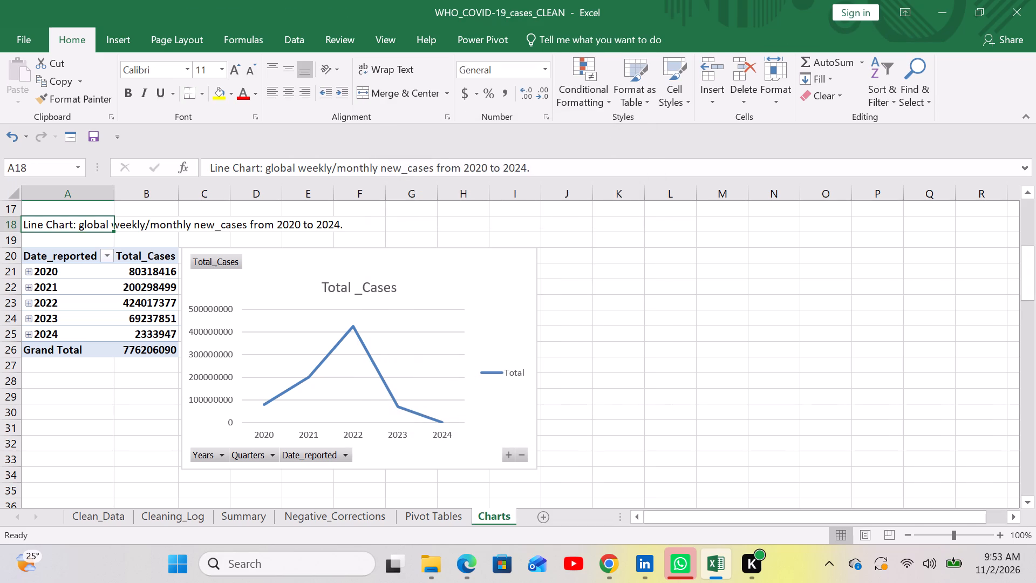
right_click(63, 256)
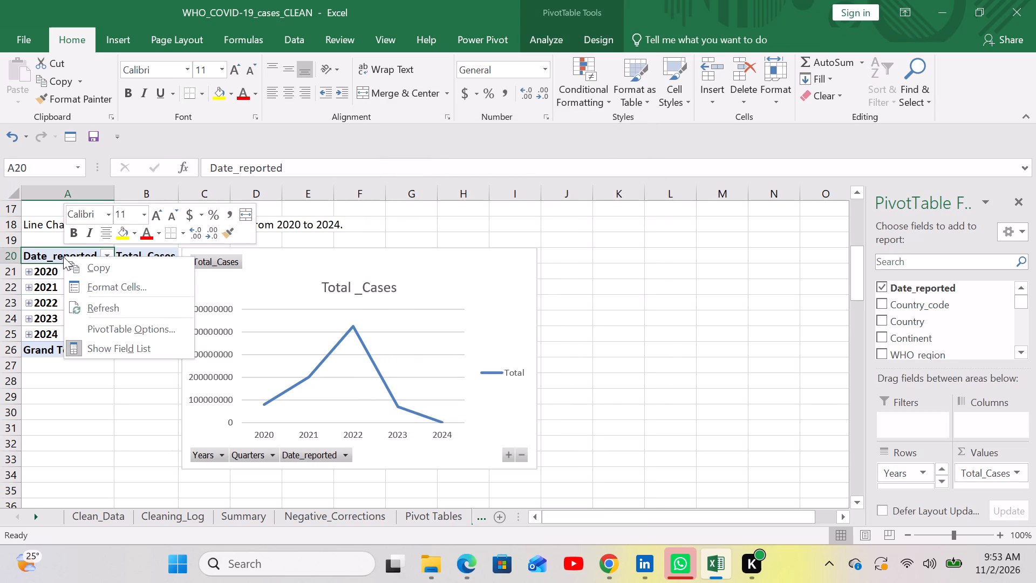
left_click(103, 398)
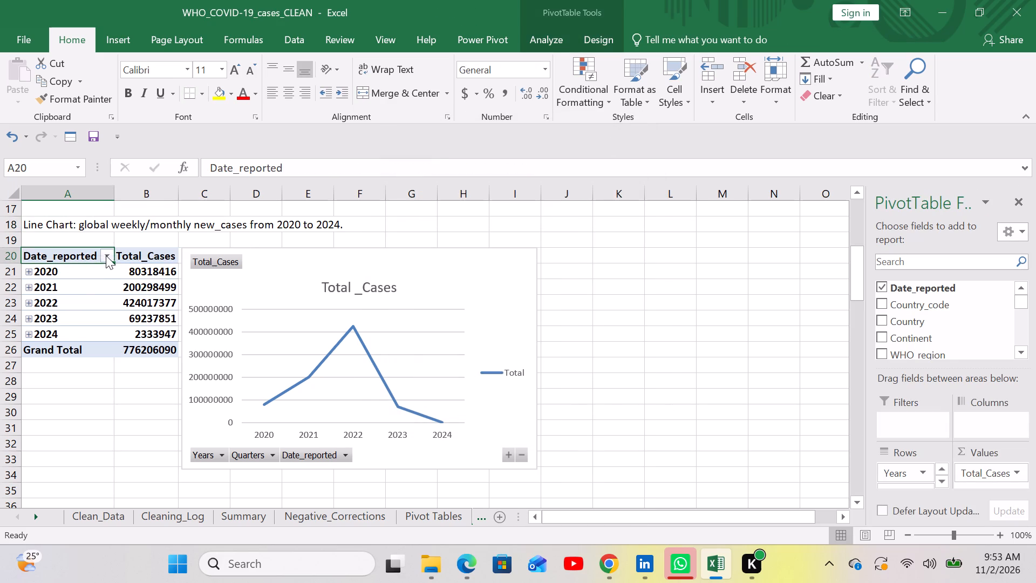
left_click(105, 254)
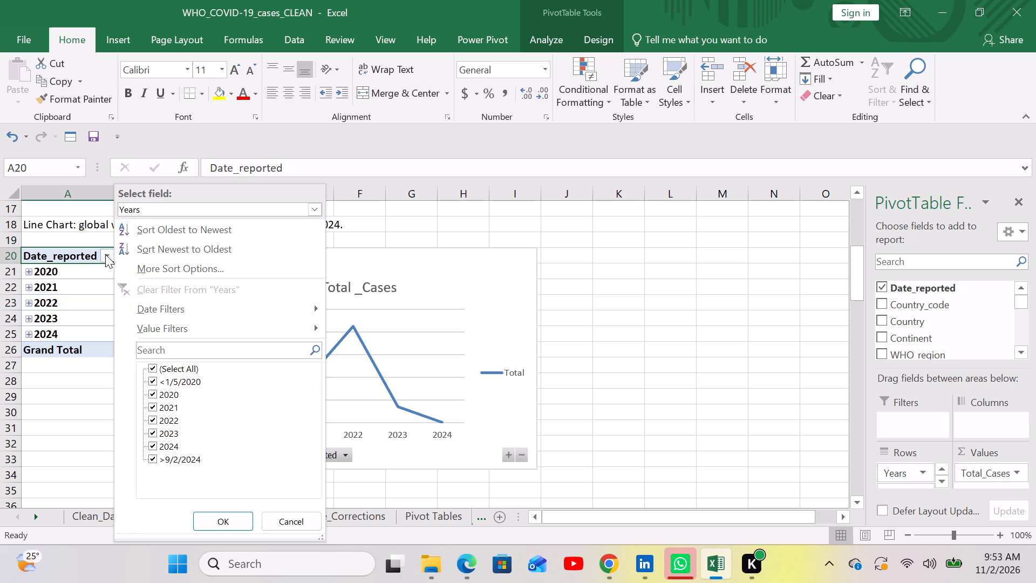
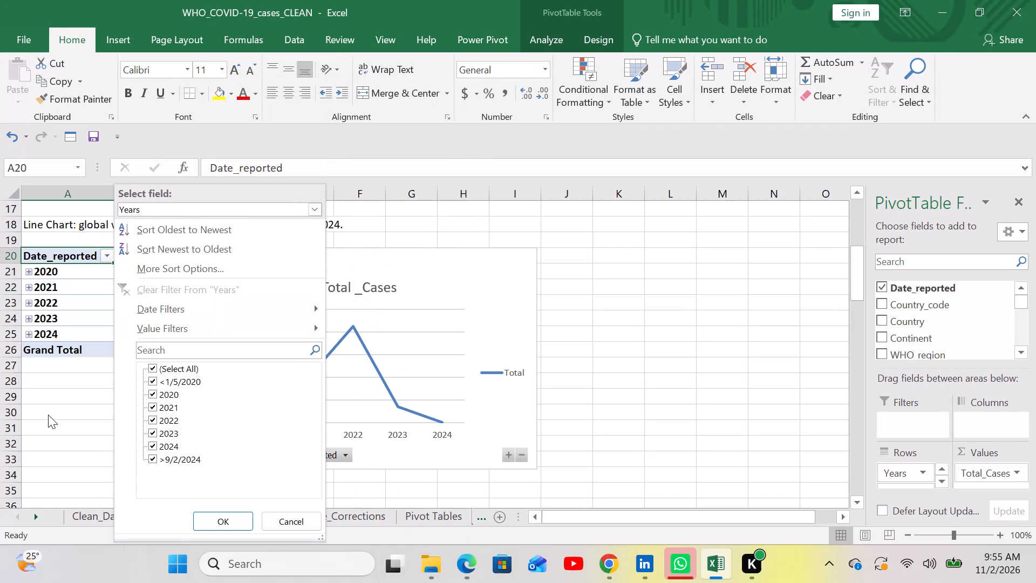
Regroup the dates in the Total_Cases pivot table by Months and Years only, removing the Quarters grouping.
left_click(48, 415)
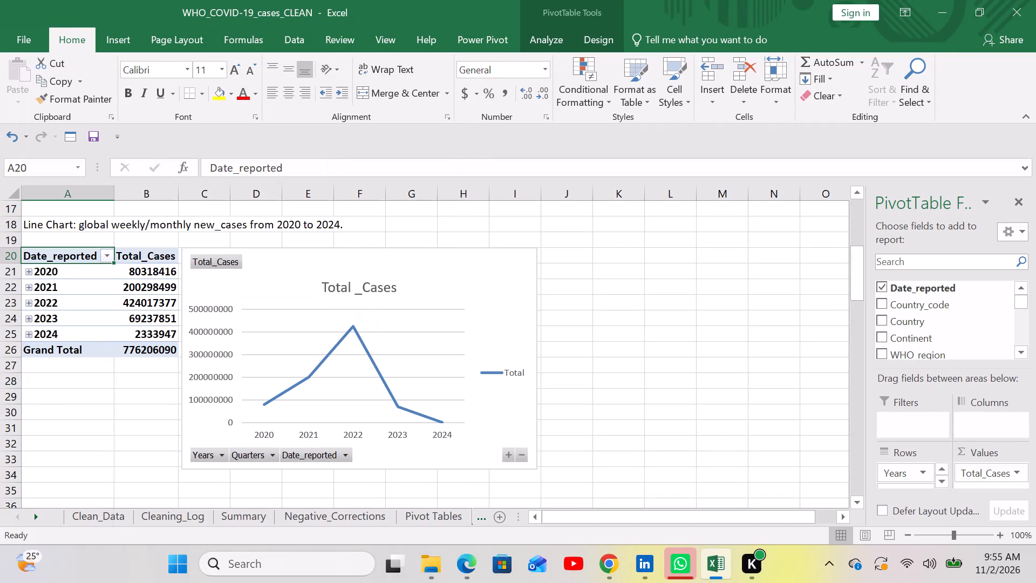
left_click(78, 274)
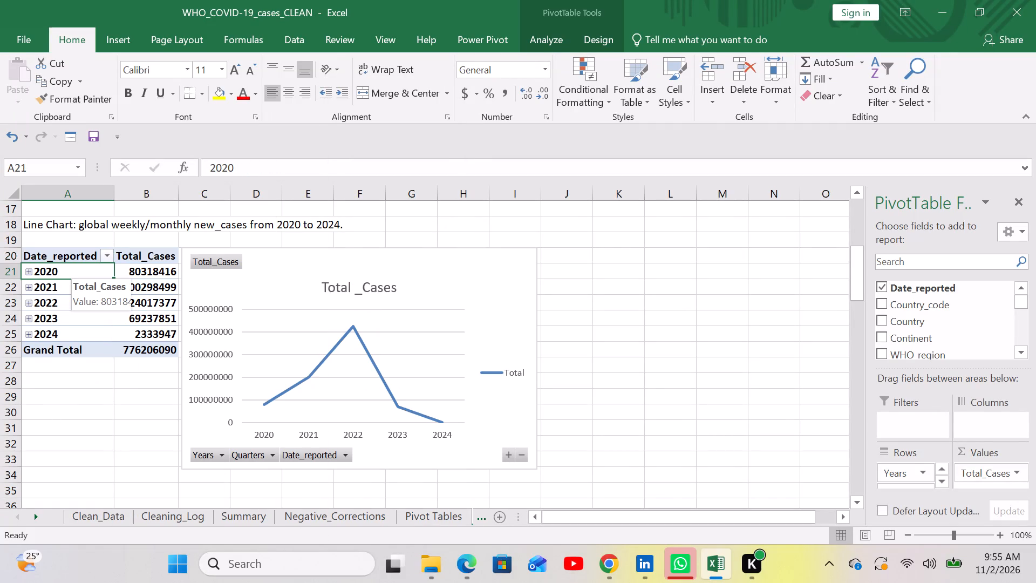
right_click(78, 274)
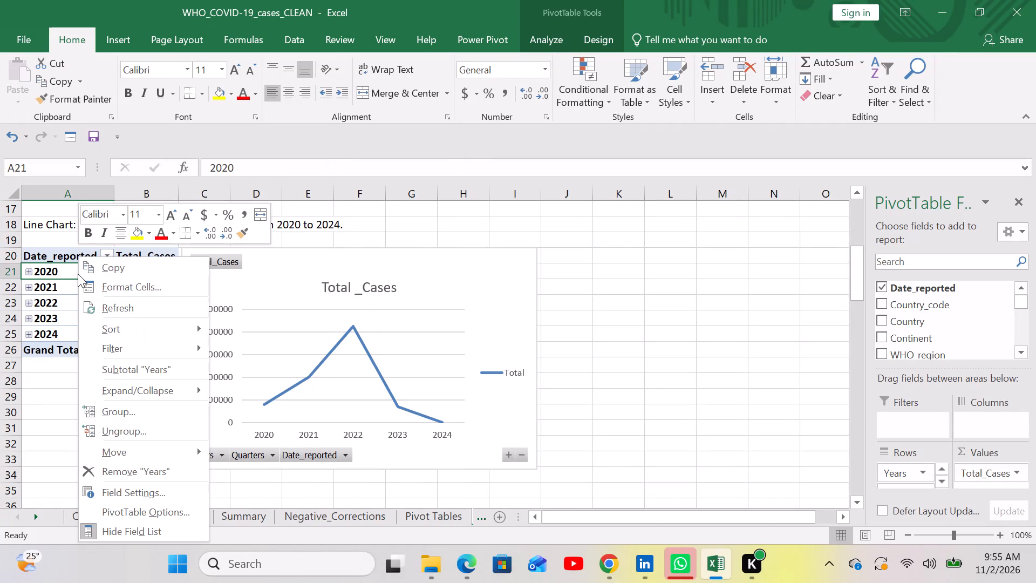
left_click(124, 409)
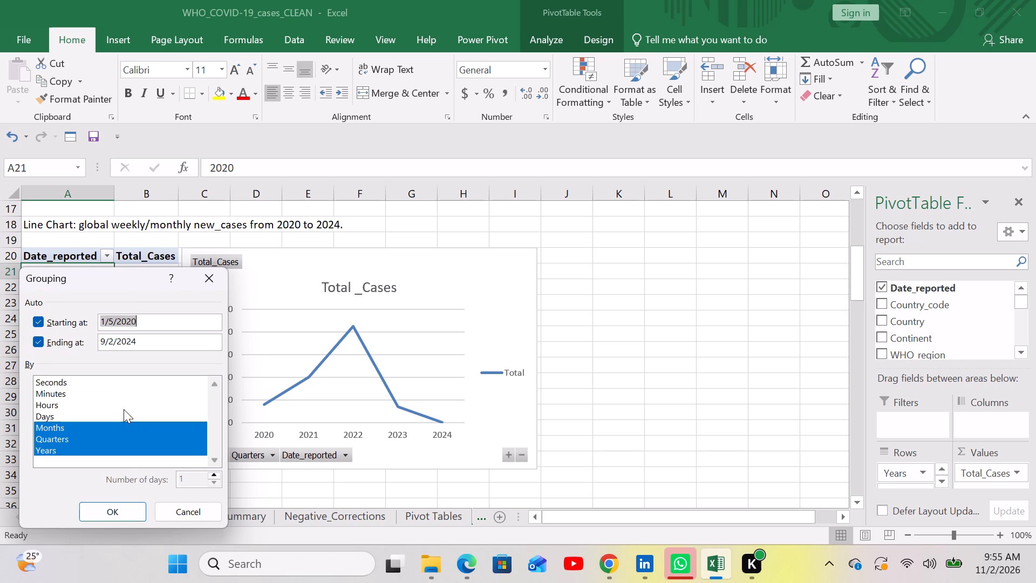
left_click(85, 440)
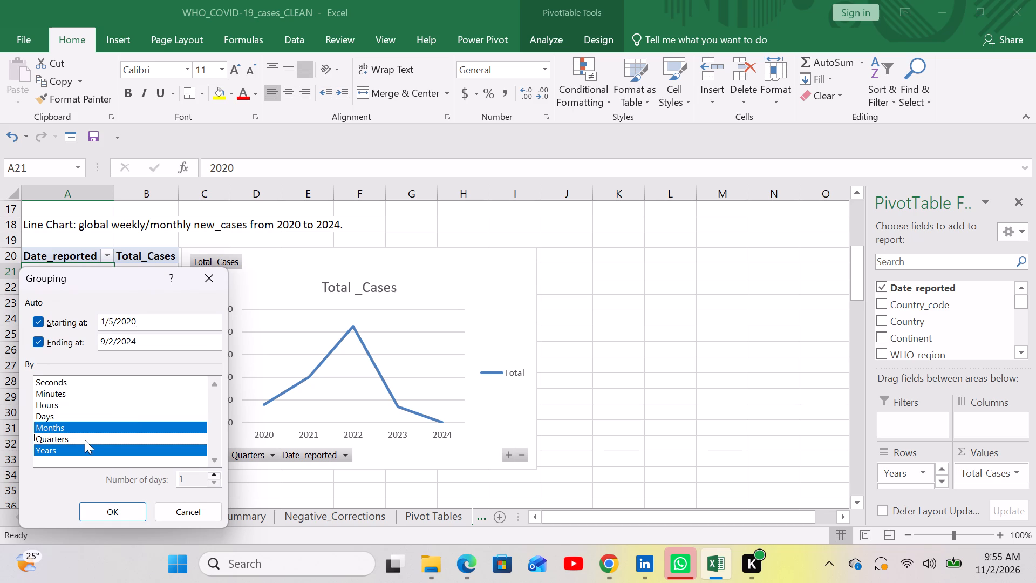
left_click(114, 509)
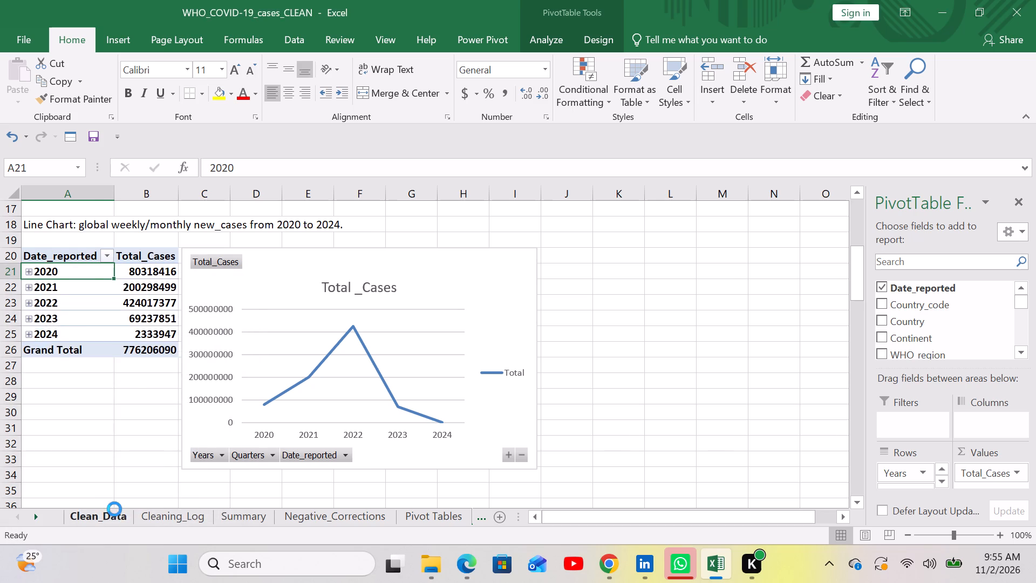
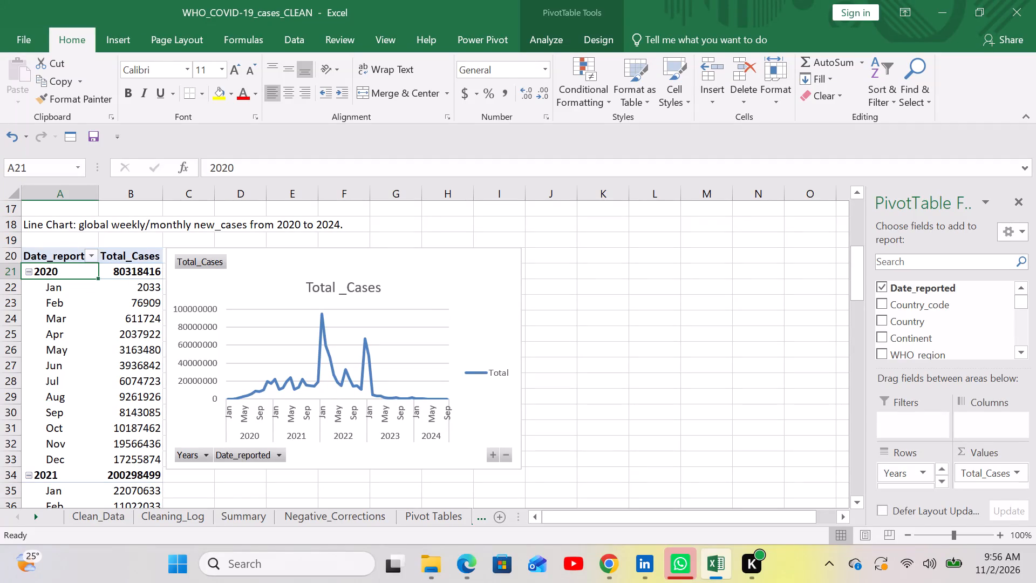
Add data labels to the Total series line in the Total_Cases line chart.
right_click(461, 298)
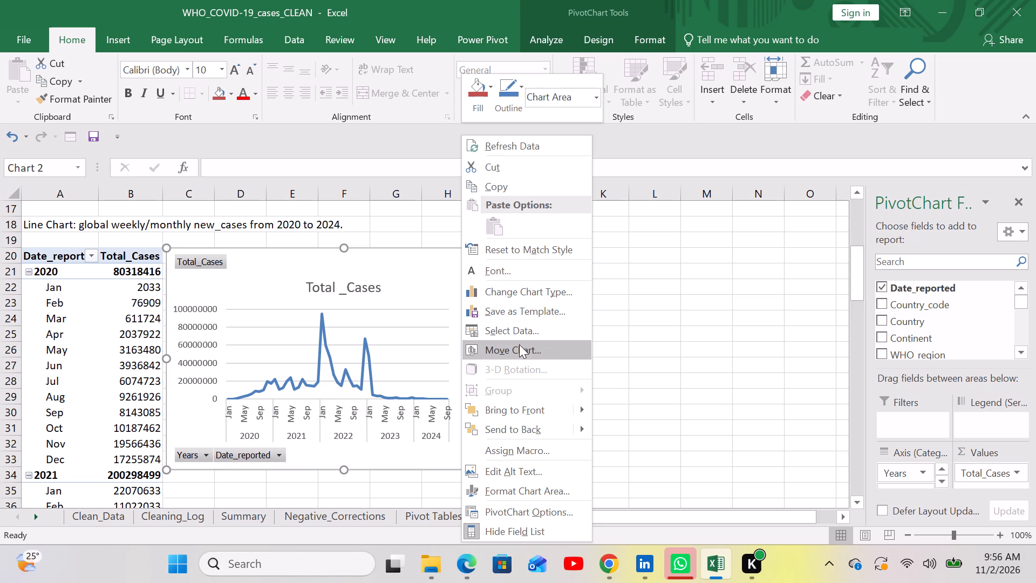
left_click(636, 362)
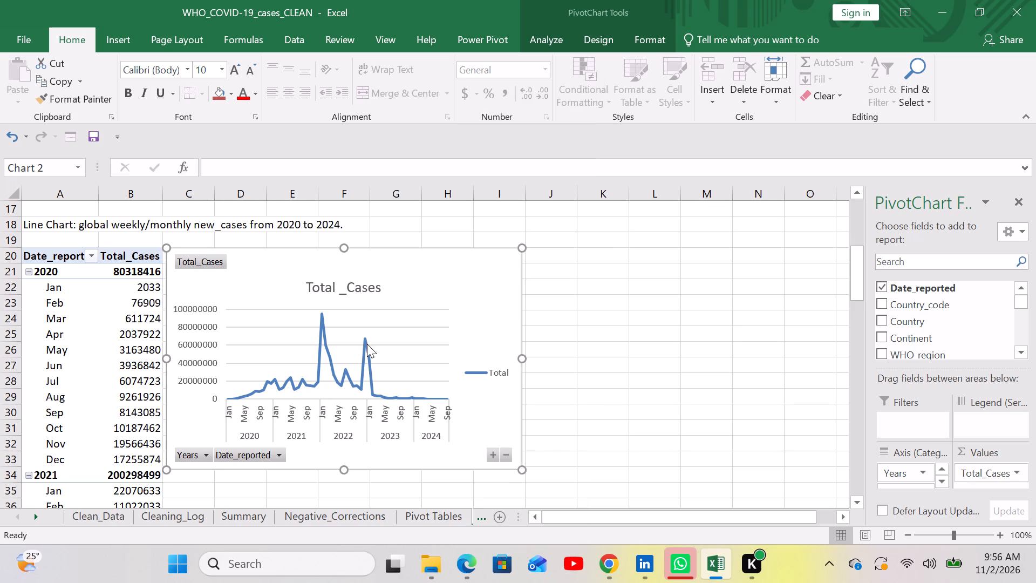
left_click(367, 344)
right_click(367, 344)
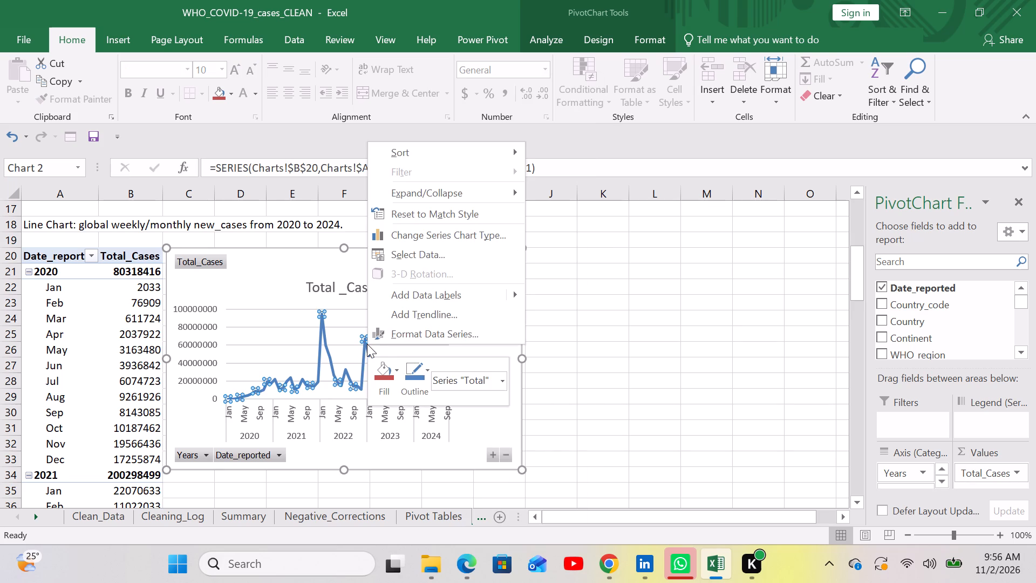
left_click(415, 299)
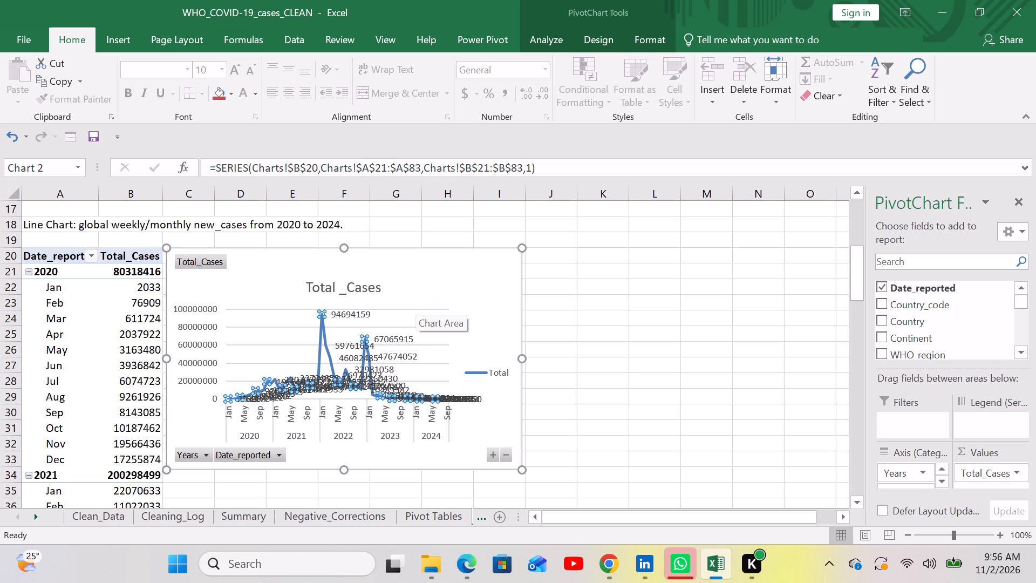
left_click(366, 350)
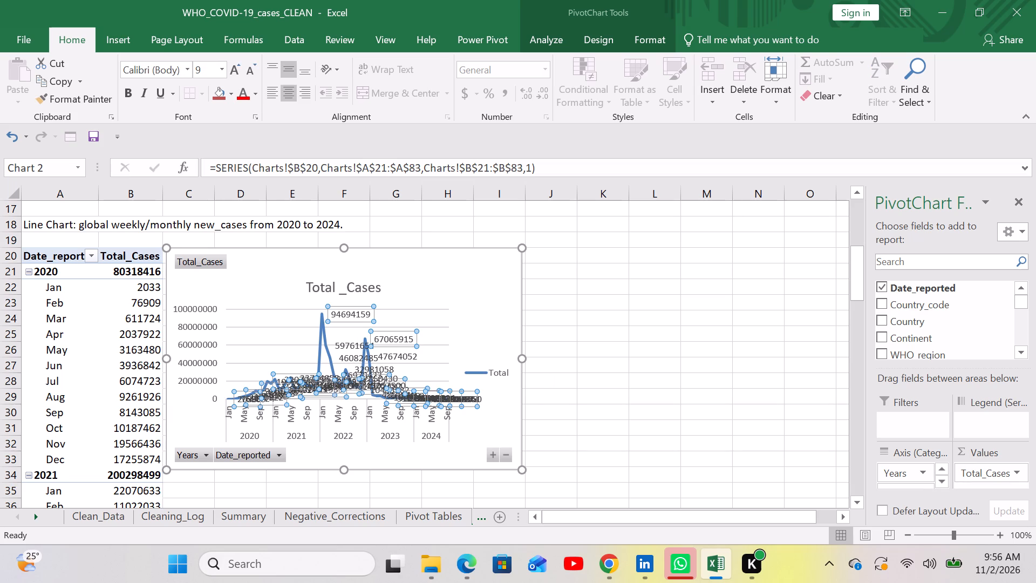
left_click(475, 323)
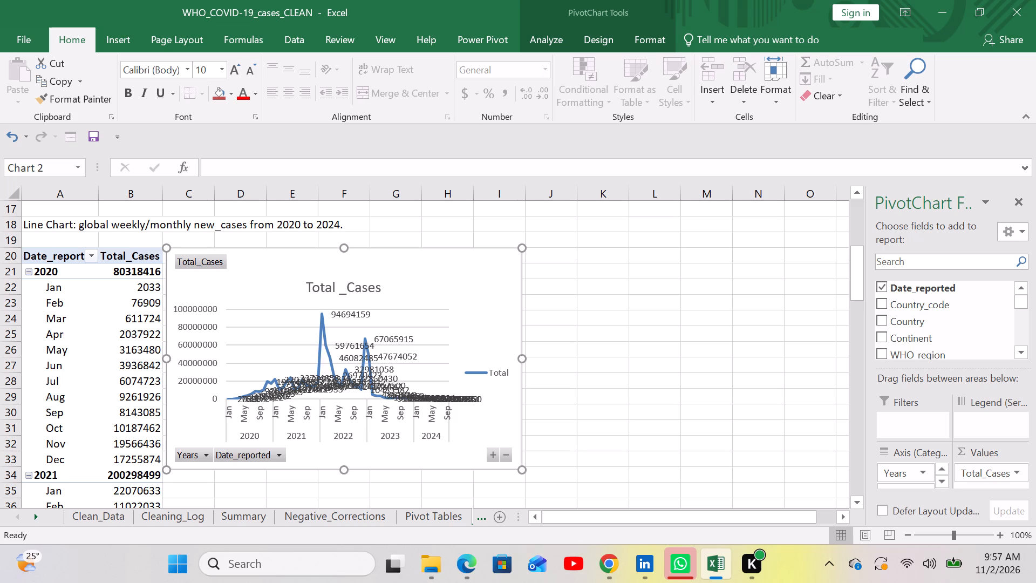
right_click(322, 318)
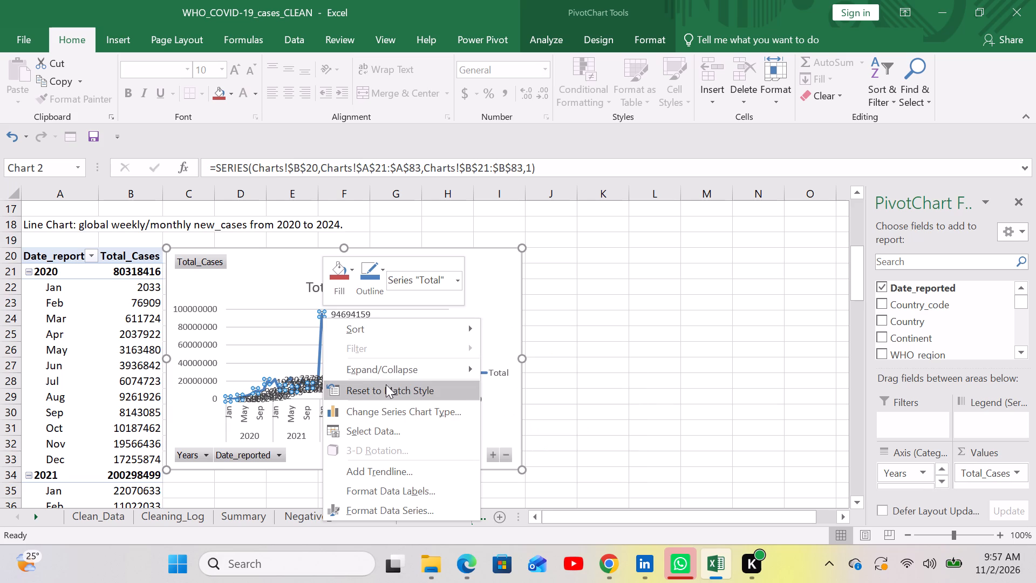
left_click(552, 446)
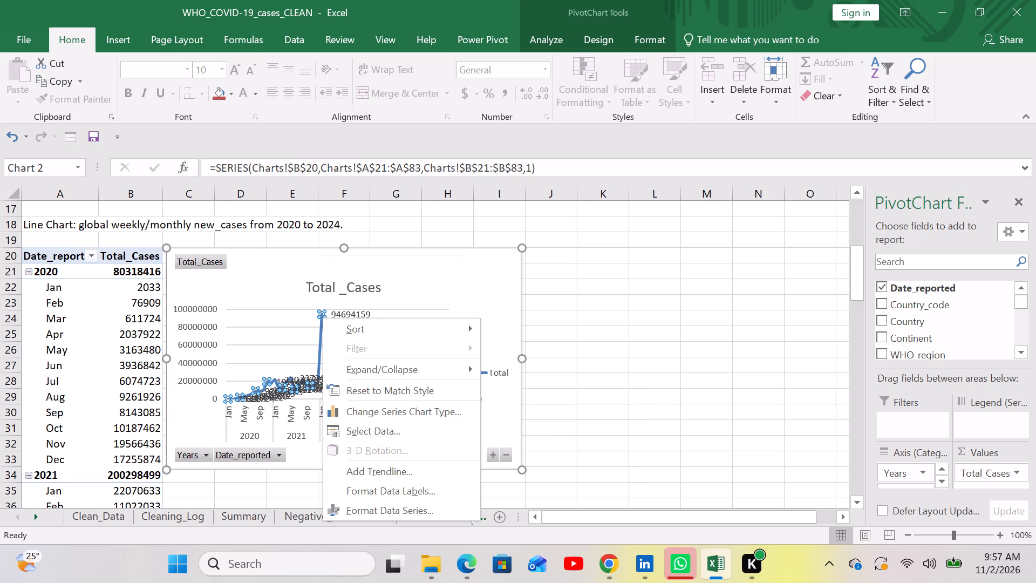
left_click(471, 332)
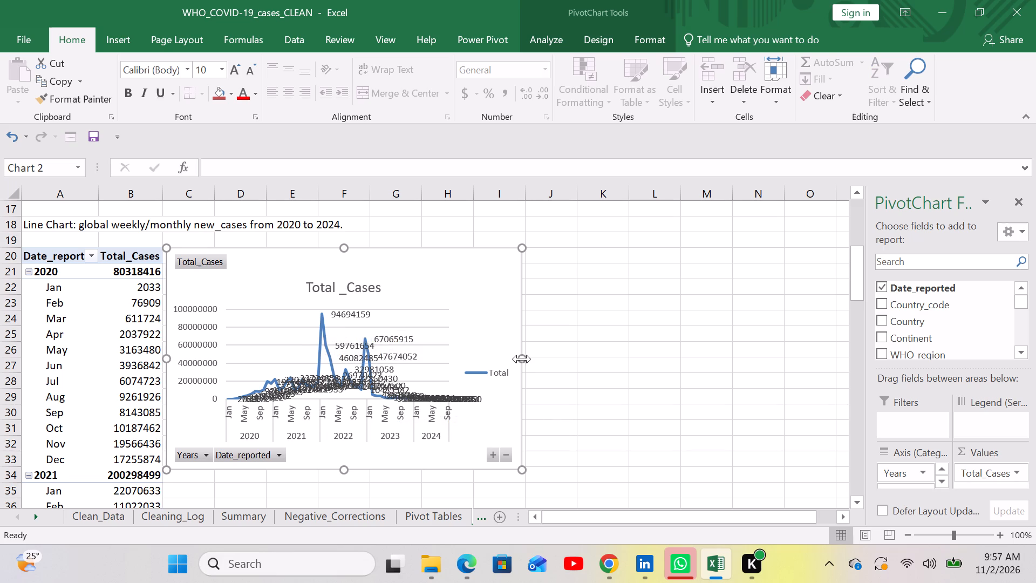
Widen the Total_Cases line chart so that its right edge extends to about the middle of column M.
left_click_drag(523, 361, 615, 395)
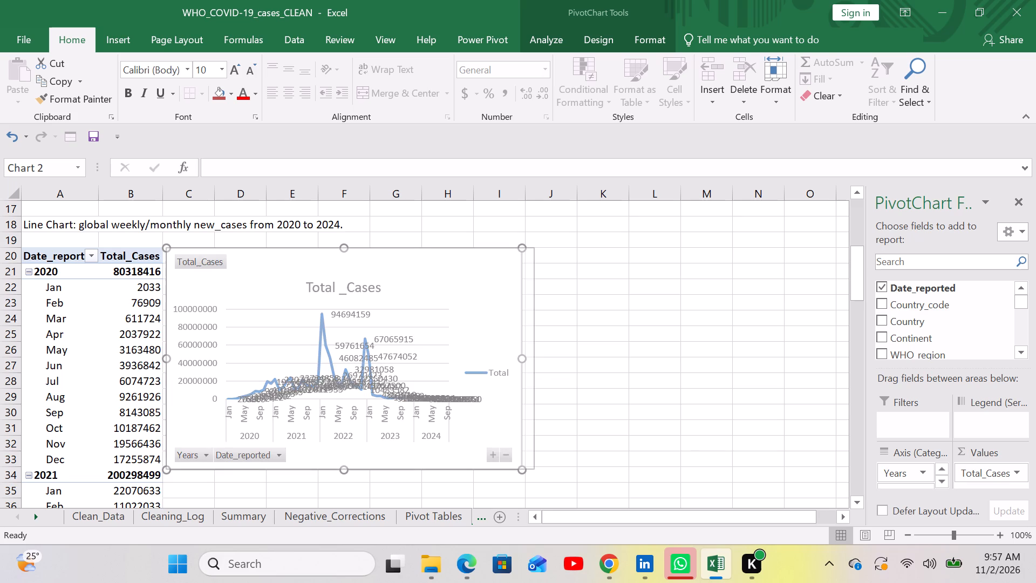
left_click_drag(615, 395, 703, 396)
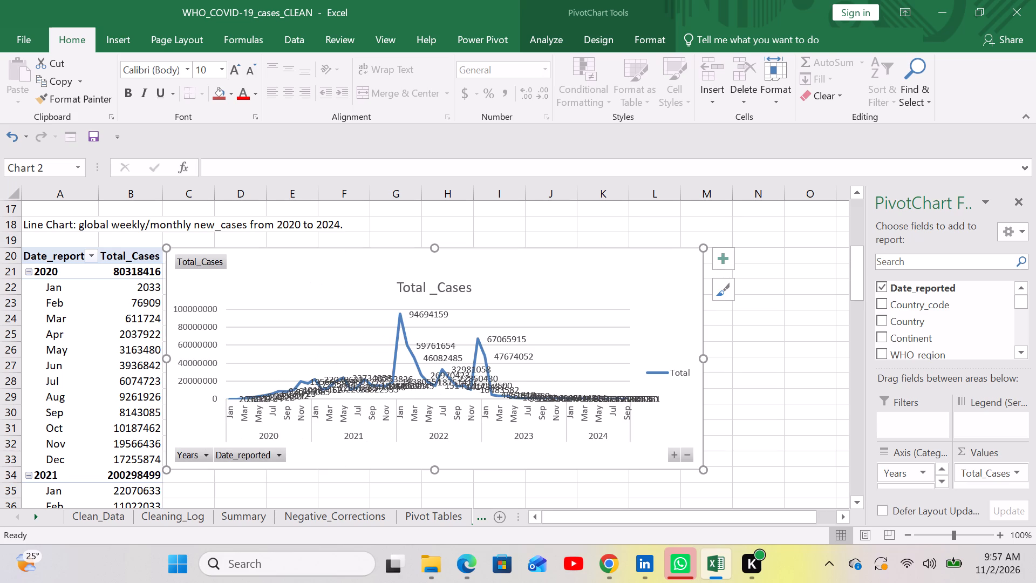
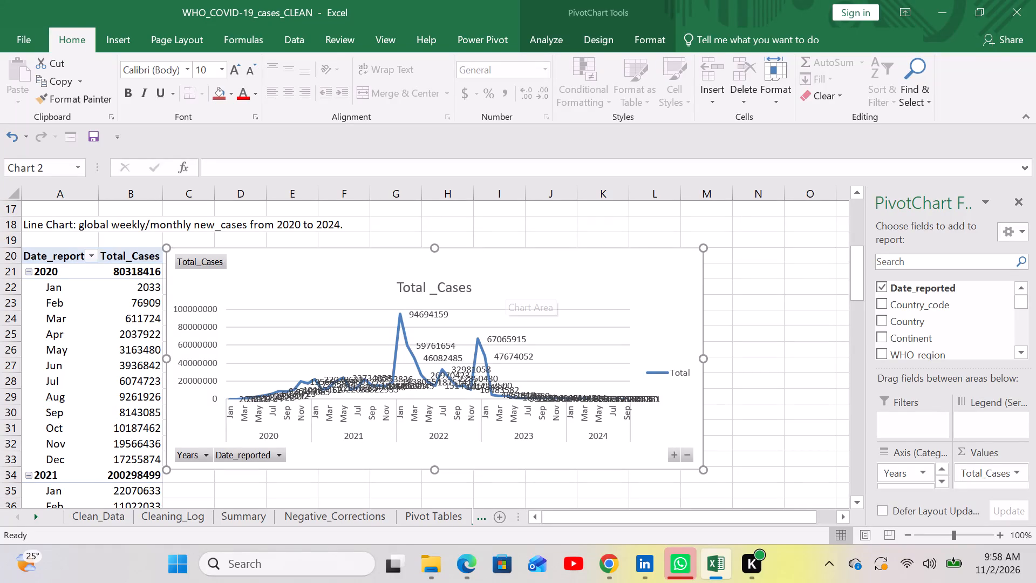
Open the data label formatting options for the Total series line in the Total_Cases line chart.
left_click(505, 283)
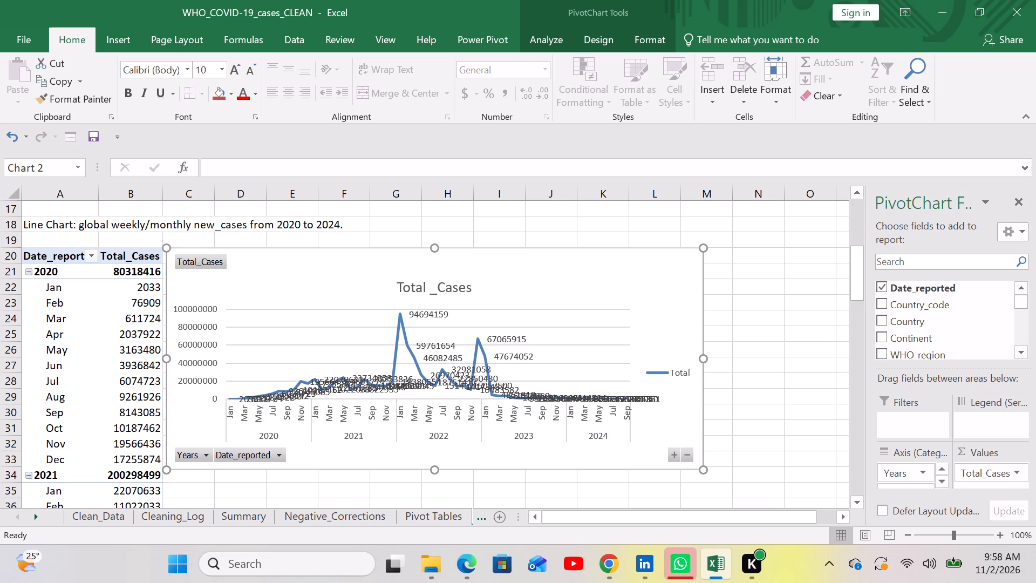
left_click(655, 288)
double_click(655, 288)
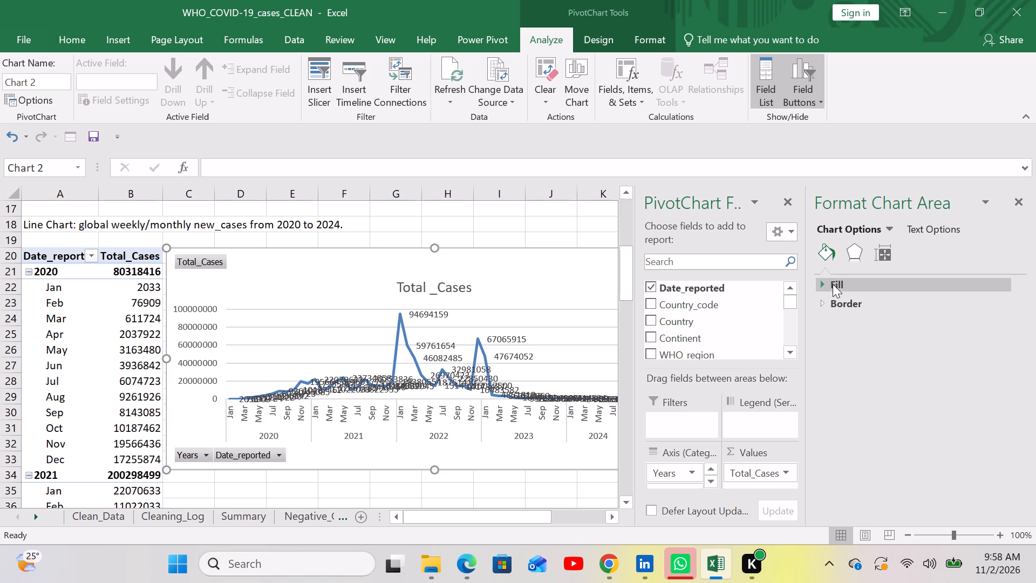
left_click(889, 228)
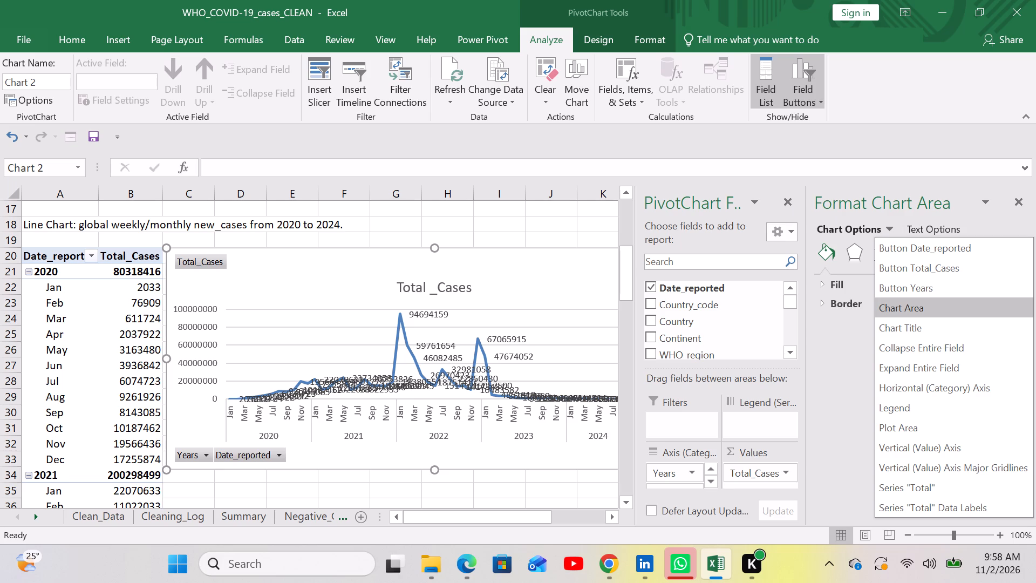
left_click(400, 314)
right_click(400, 314)
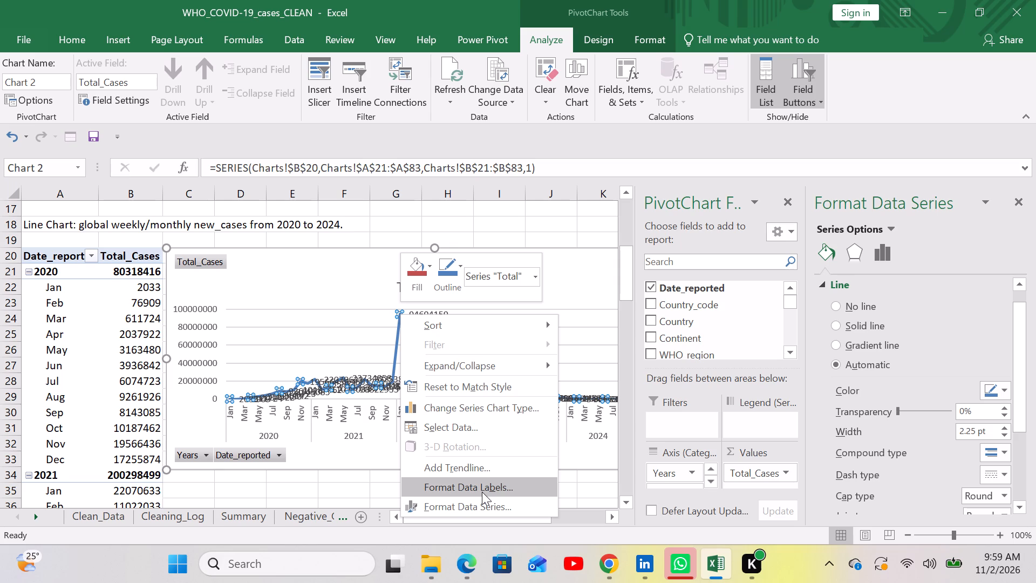
left_click(482, 492)
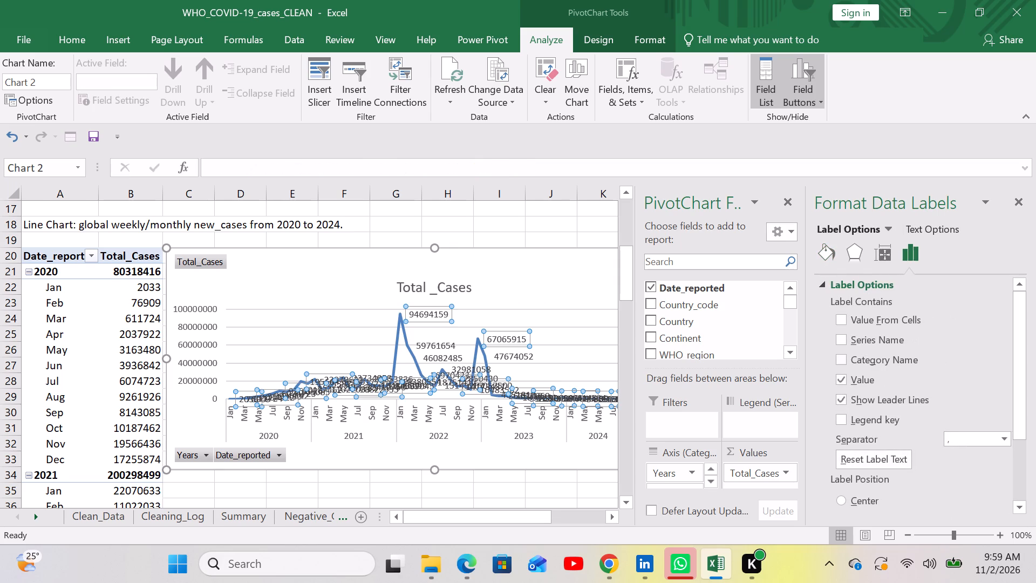
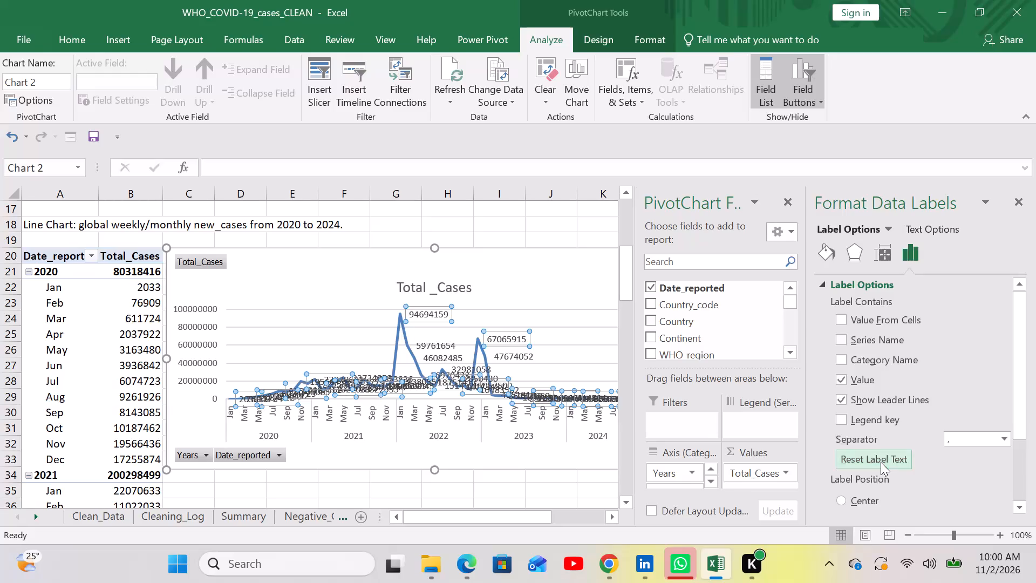
Turn off the value display in the Total series data labels of the line chart.
left_click(881, 462)
scroll(923, 384, "down", 3)
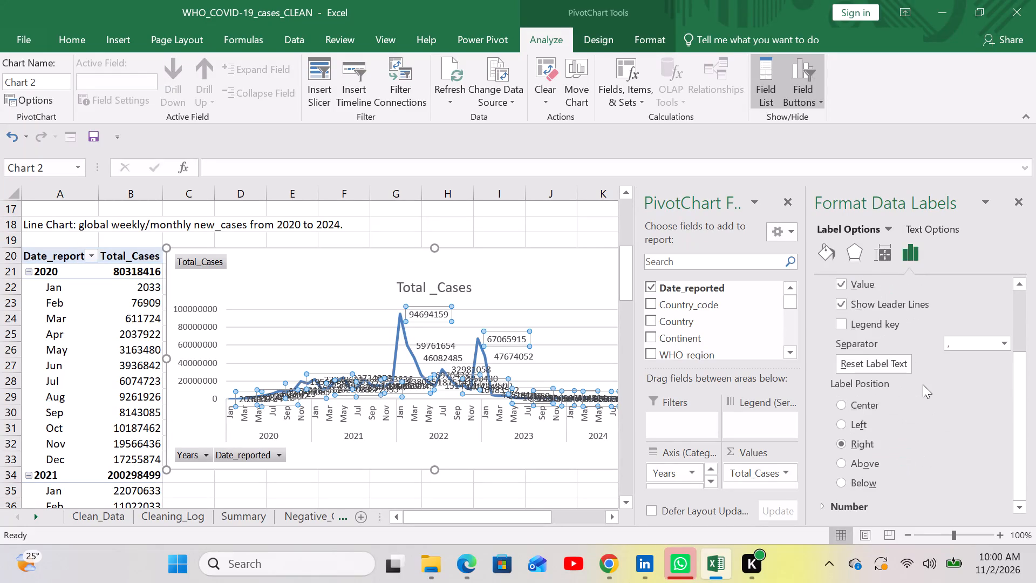
scroll(923, 384, "up", 2)
scroll(853, 373, "down", 3)
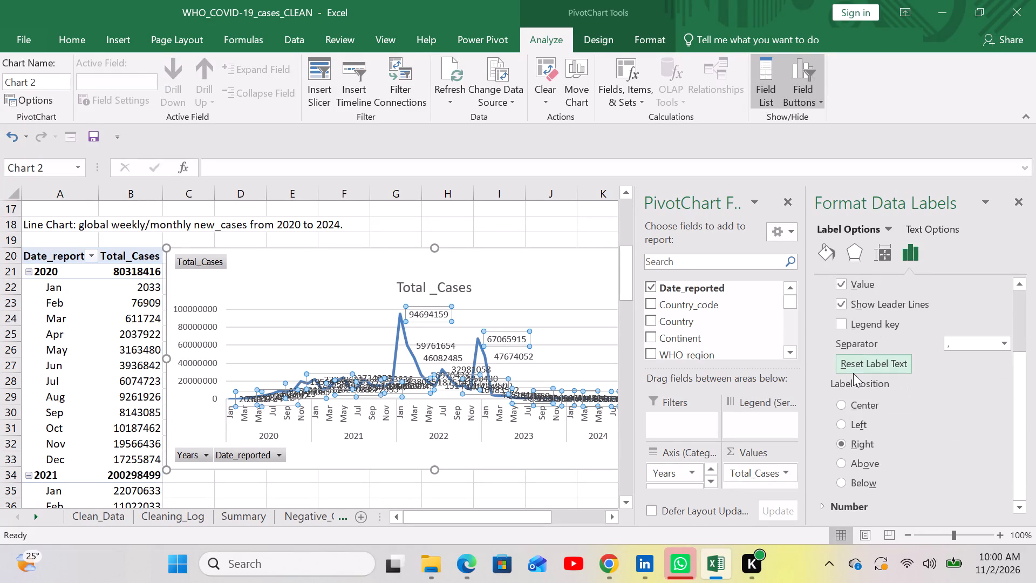
scroll(853, 373, "up", 1)
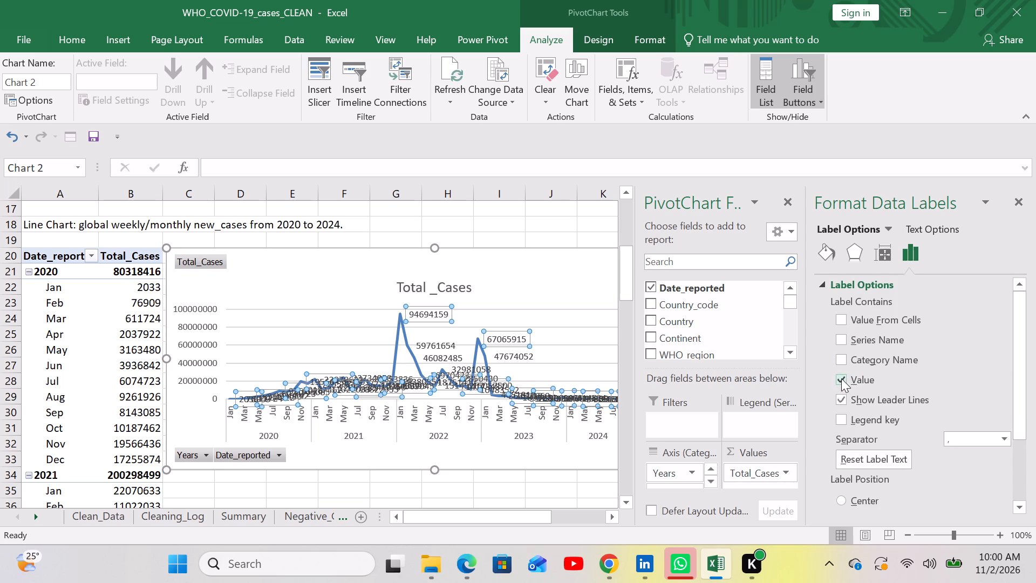
left_click(841, 378)
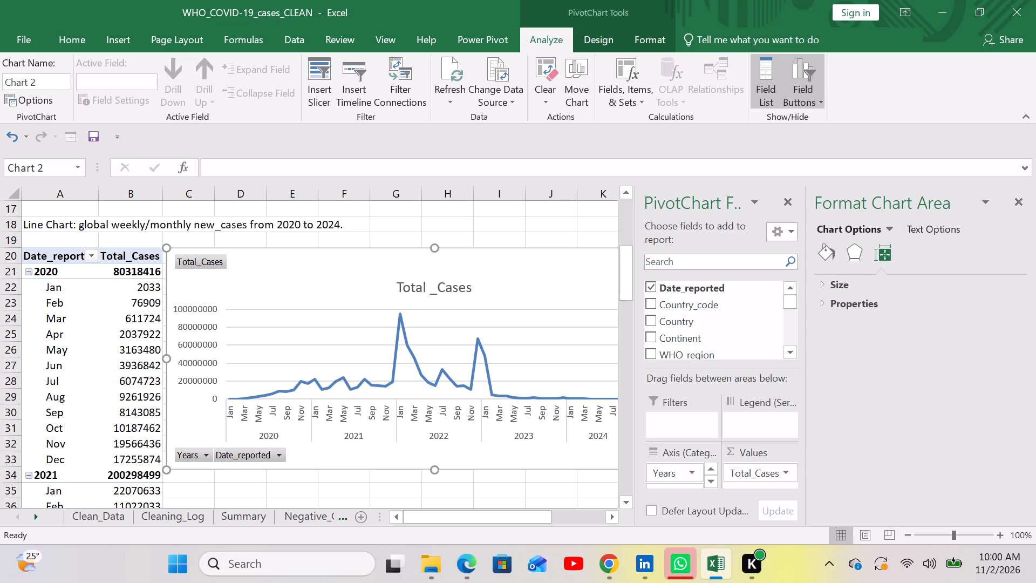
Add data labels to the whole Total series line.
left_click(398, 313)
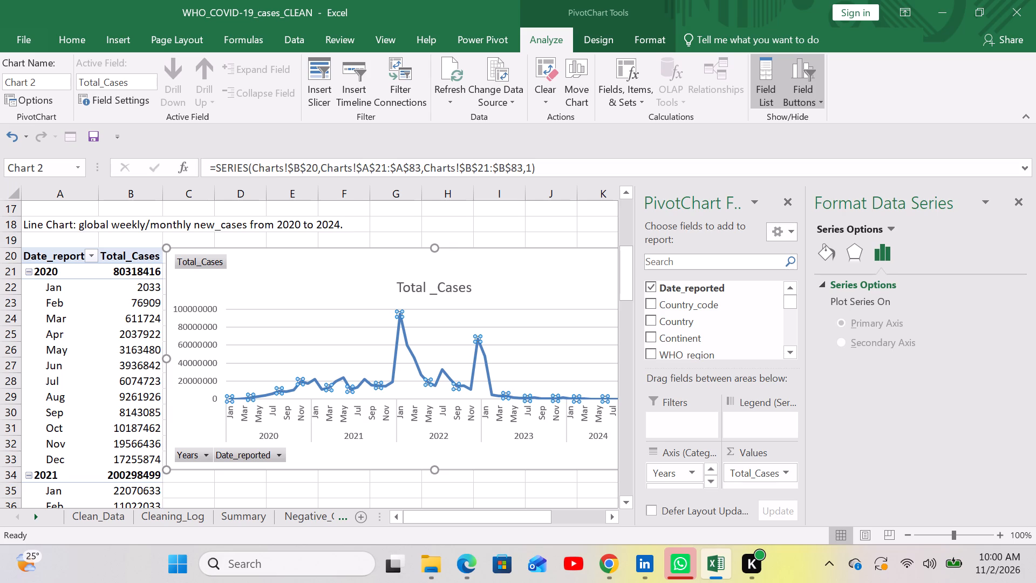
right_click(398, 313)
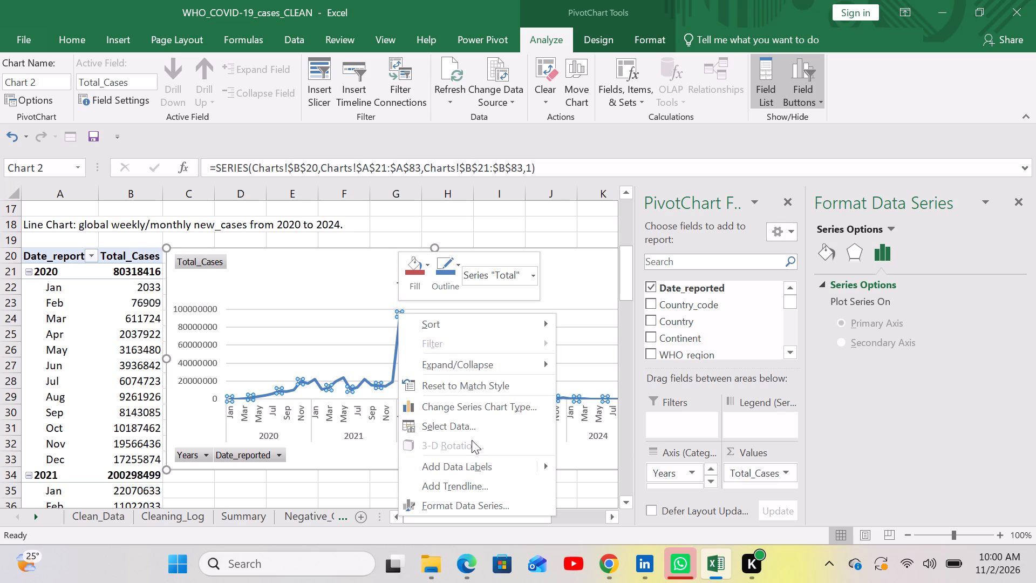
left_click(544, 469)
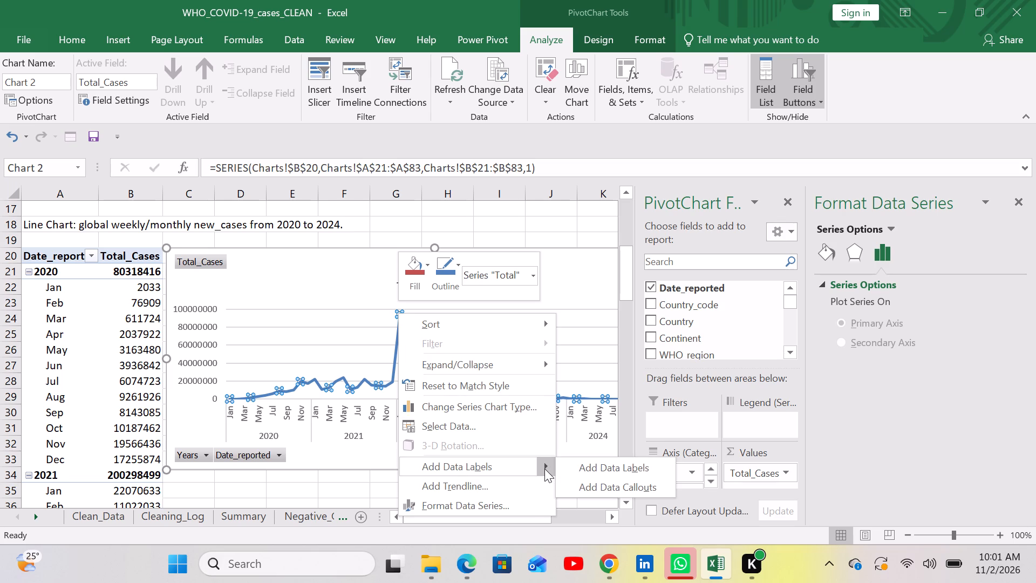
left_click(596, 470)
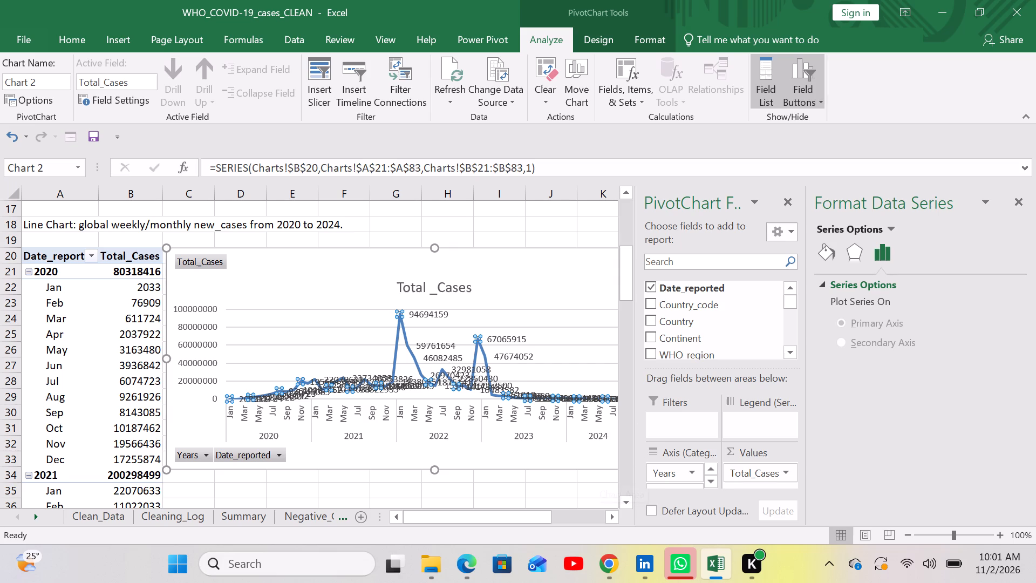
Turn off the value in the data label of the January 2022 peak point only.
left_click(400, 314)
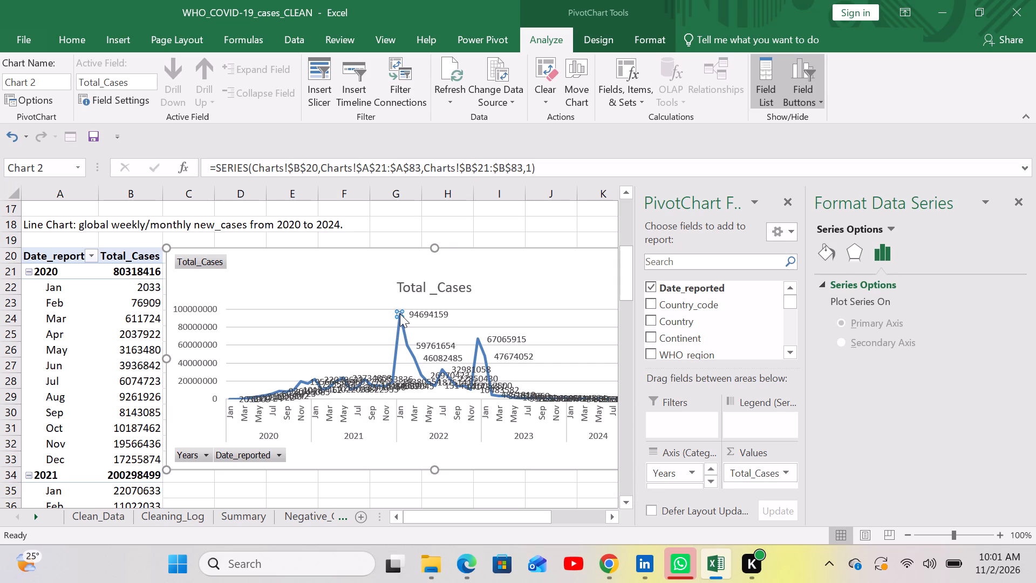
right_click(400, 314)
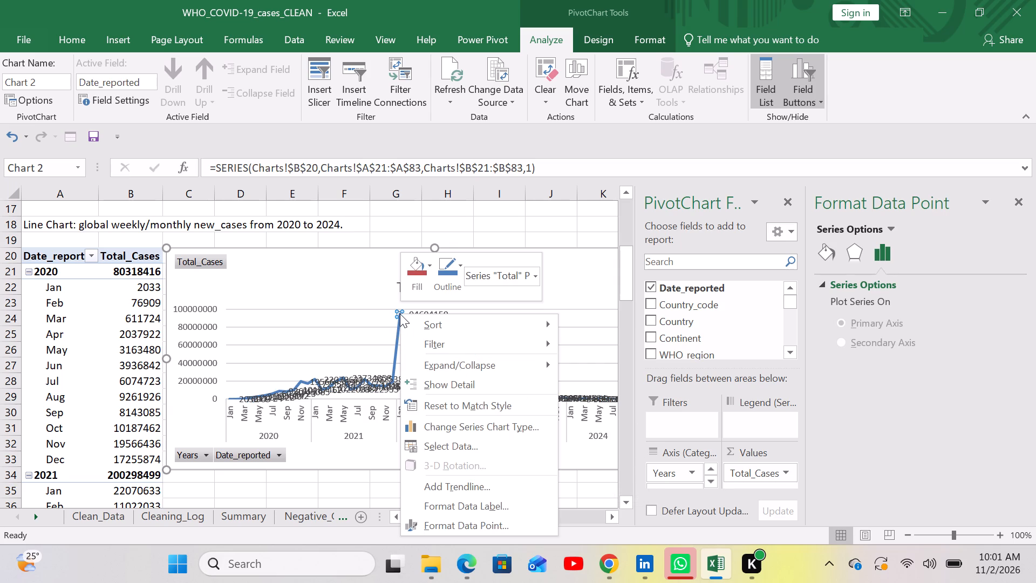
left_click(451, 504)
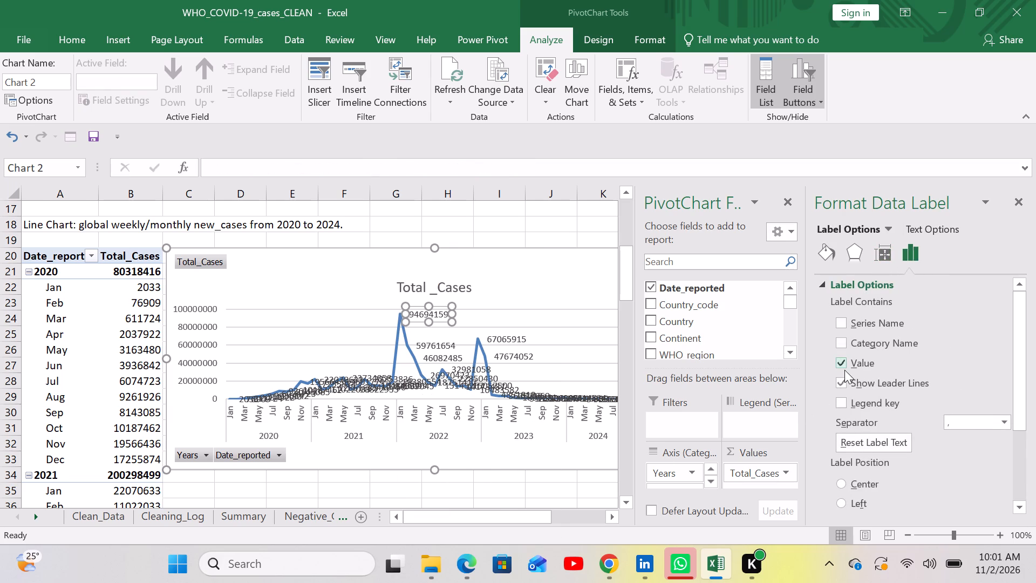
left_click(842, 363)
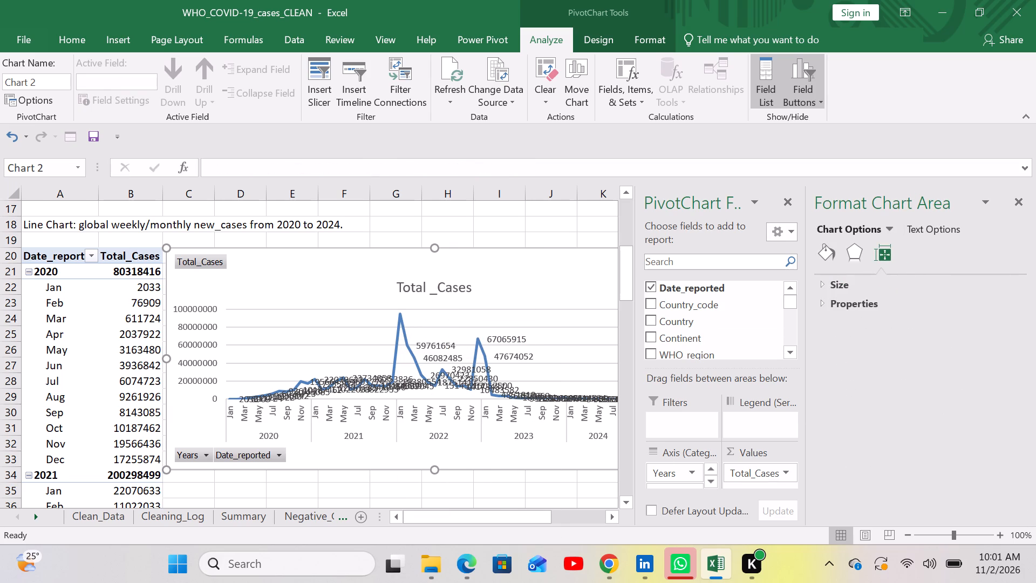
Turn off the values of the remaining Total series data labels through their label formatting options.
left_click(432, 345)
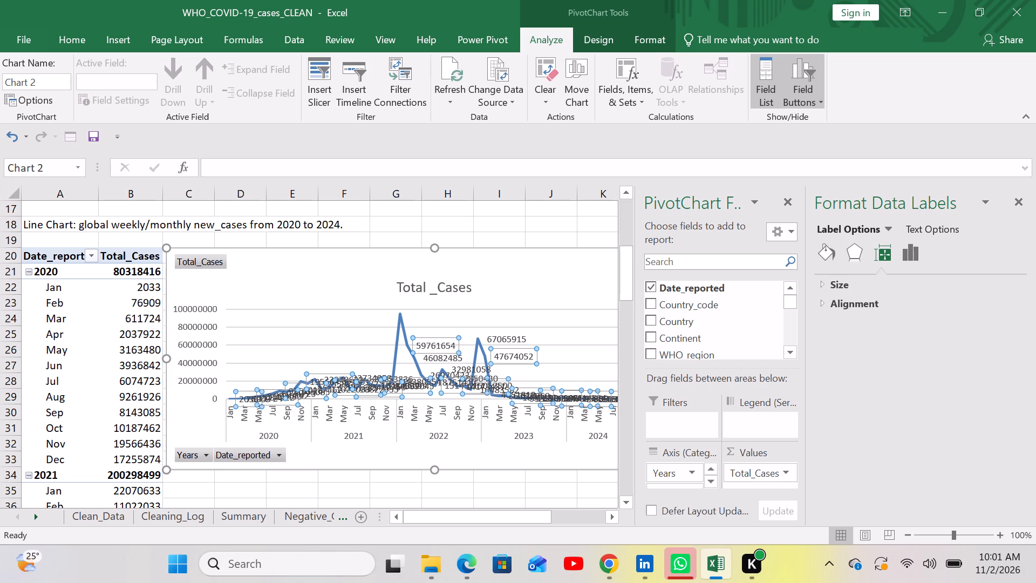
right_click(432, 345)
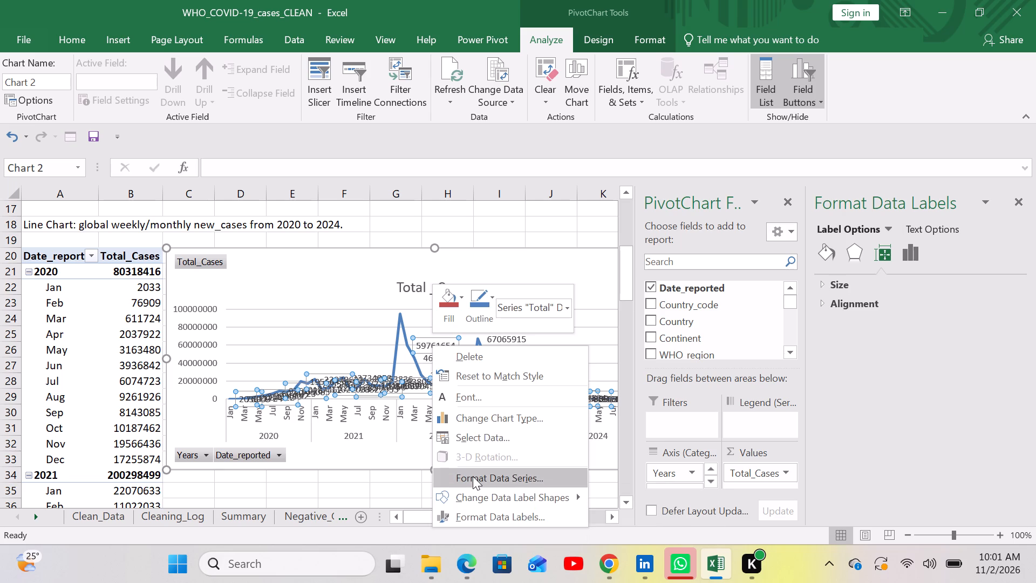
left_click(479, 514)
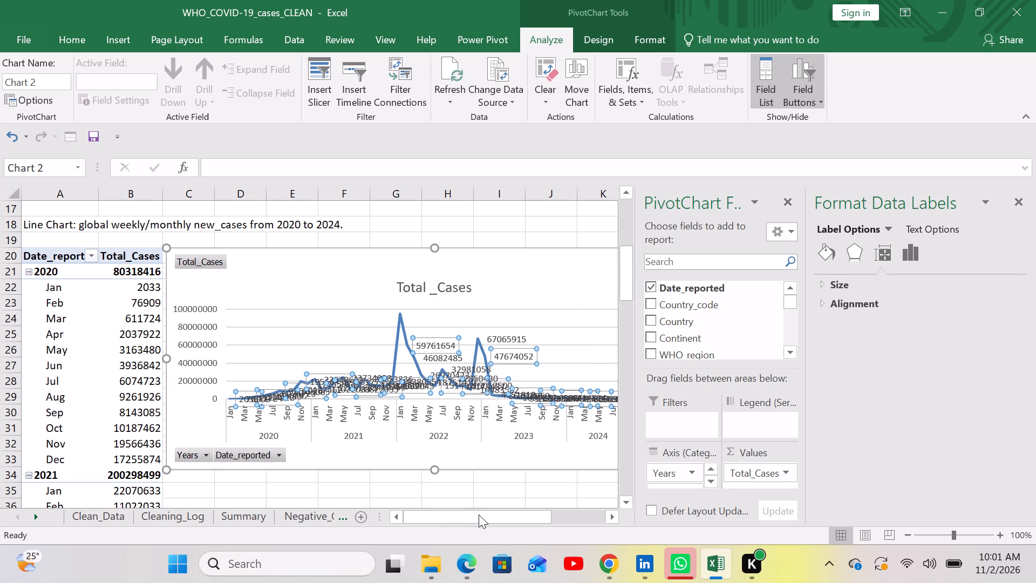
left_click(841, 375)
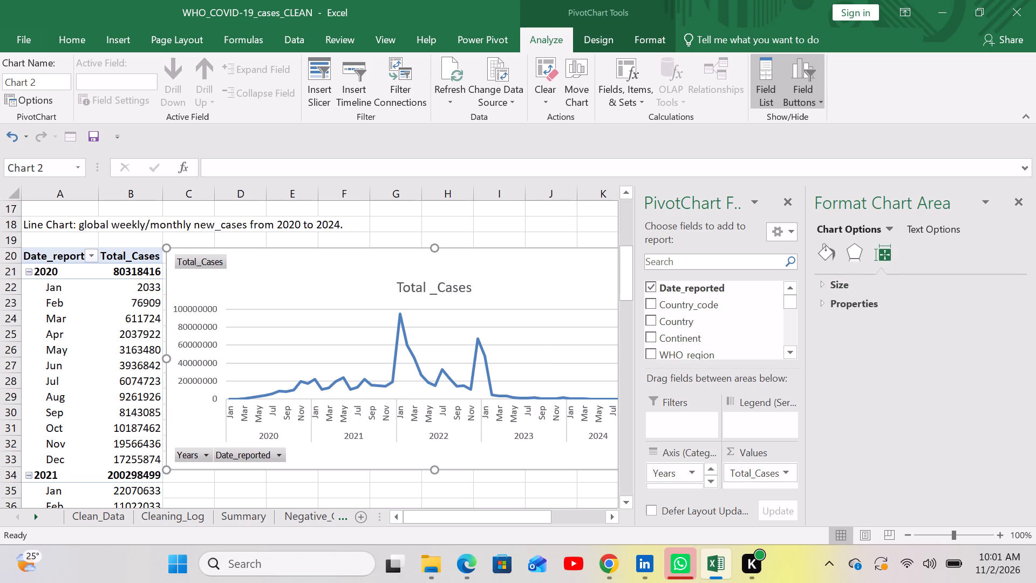
Add a data label to only the January 2022 peak point of the line and close the formatting options.
left_click(403, 313)
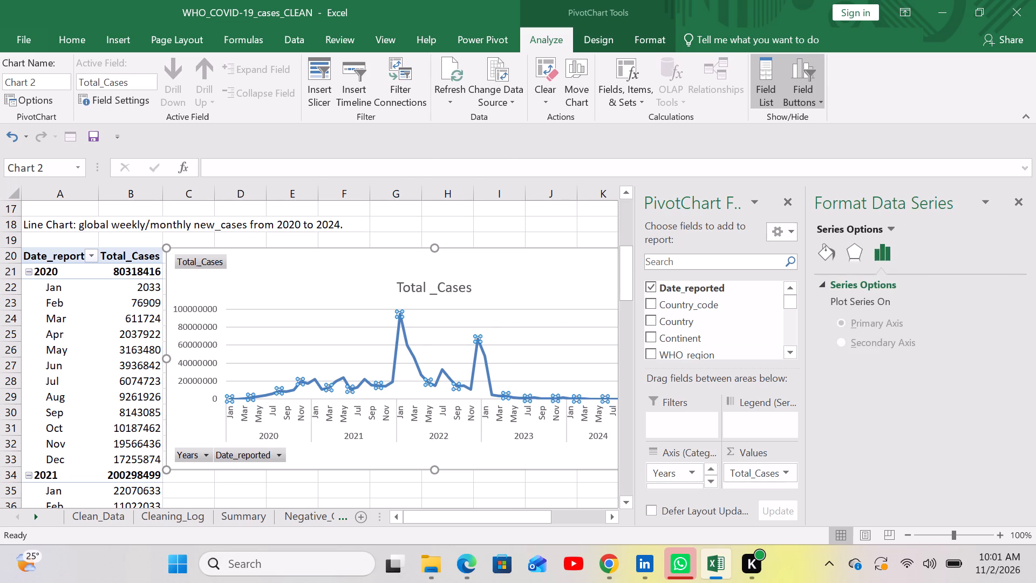
left_click(398, 316)
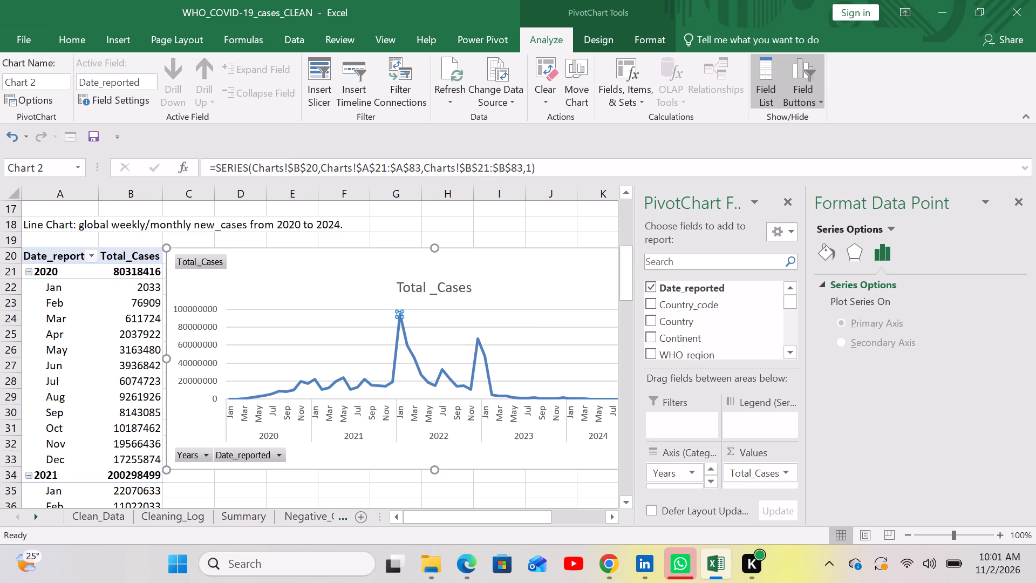
right_click(399, 318)
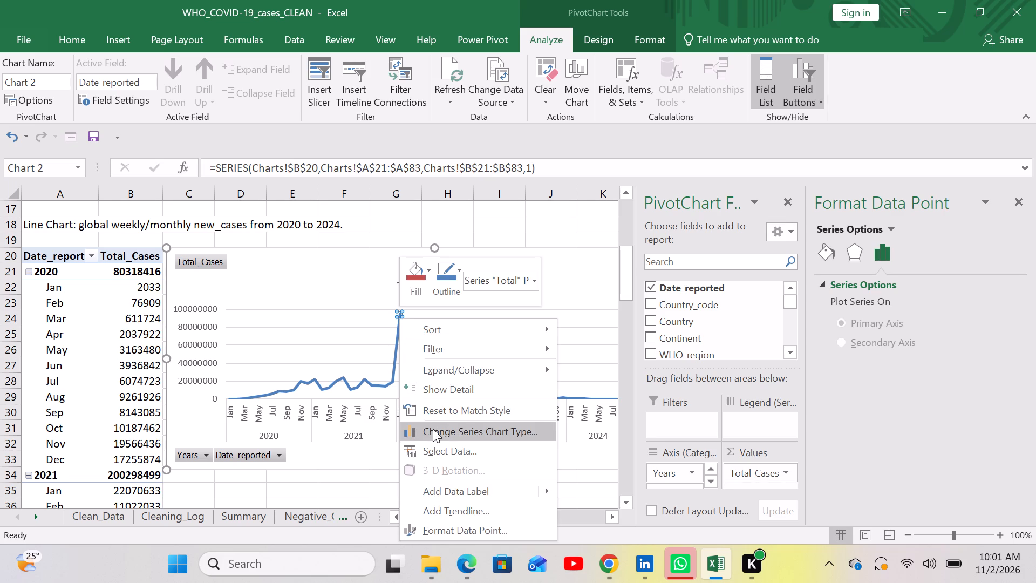
left_click(450, 496)
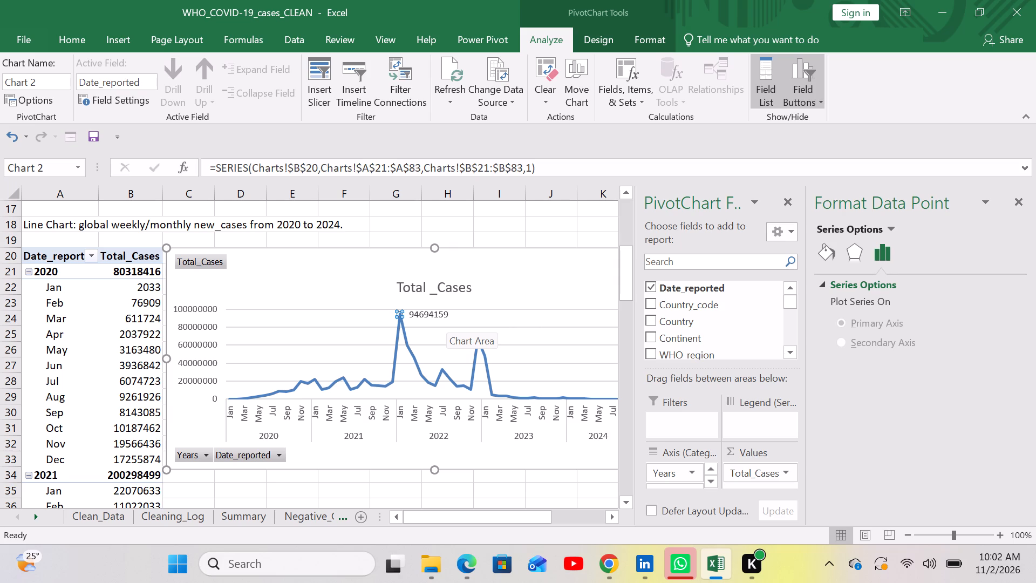
left_click(496, 285)
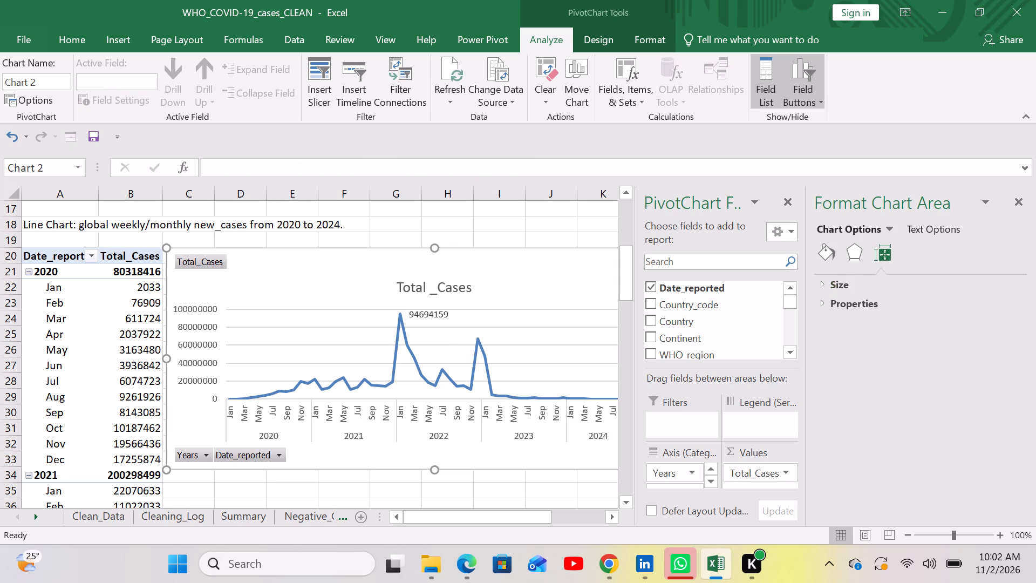
left_click(1017, 204)
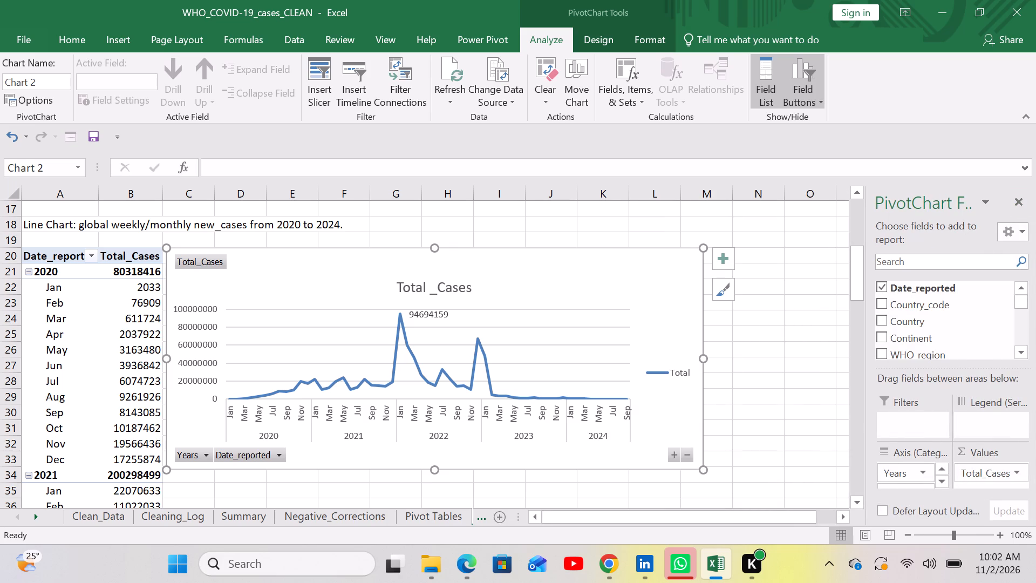
Copy the Continent and Total_Cases pivot table in A3:B11 and paste it at cell L3.
left_click(531, 490)
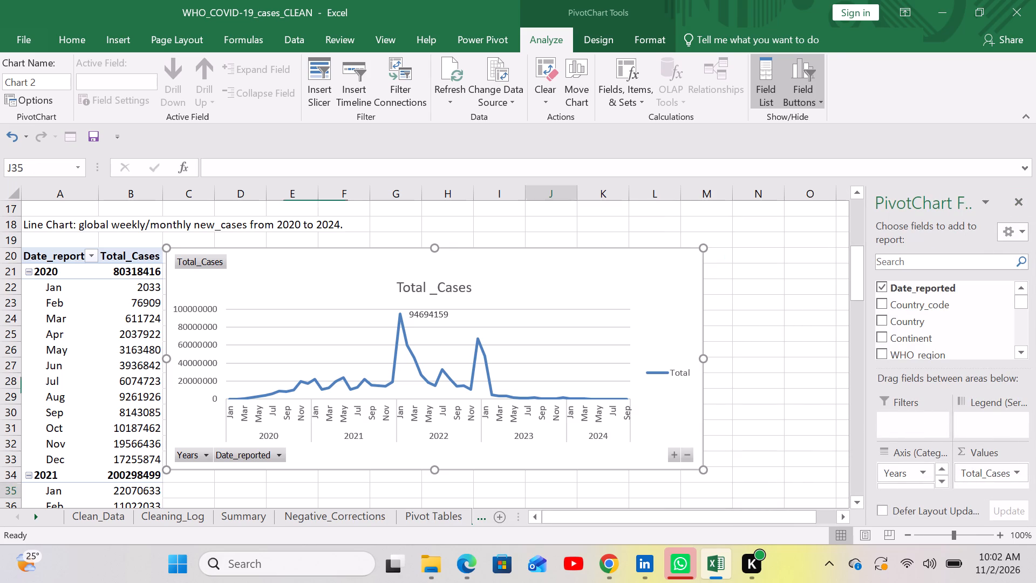
scroll(531, 490, "down", 2)
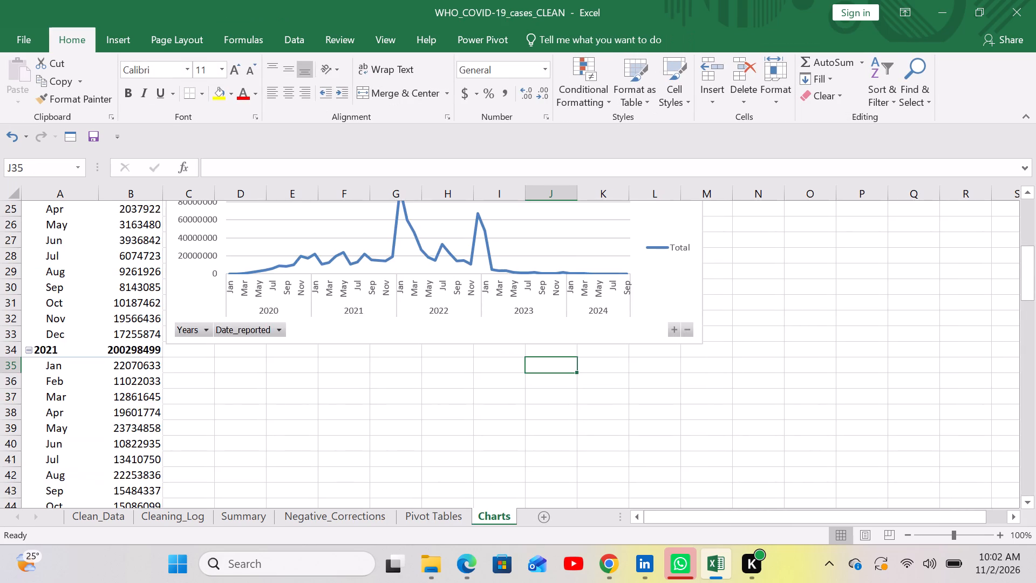
scroll(531, 490, "down", 7)
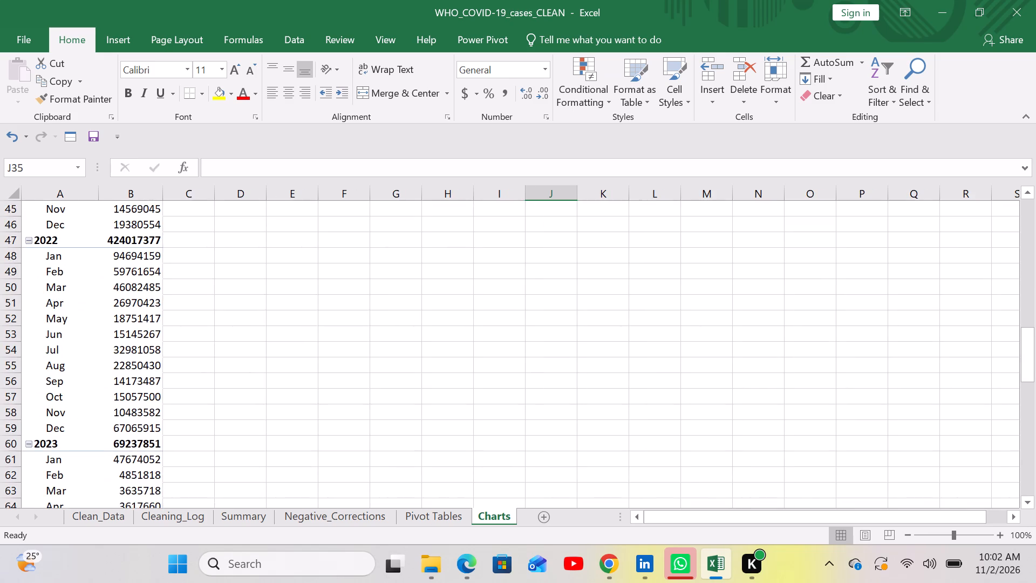
scroll(531, 490, "down", 7)
scroll(531, 490, "up", 10)
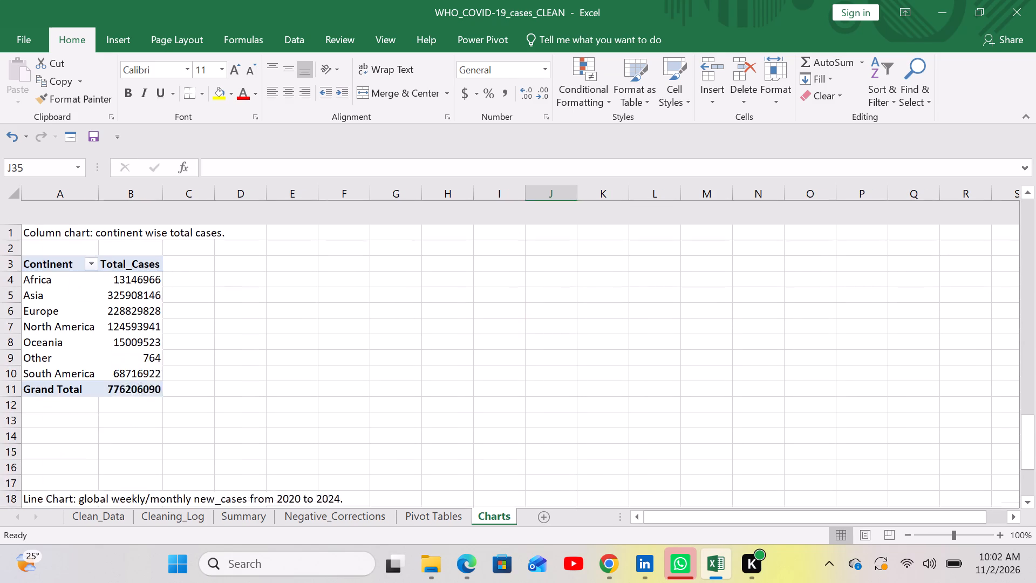
scroll(531, 490, "up", 3)
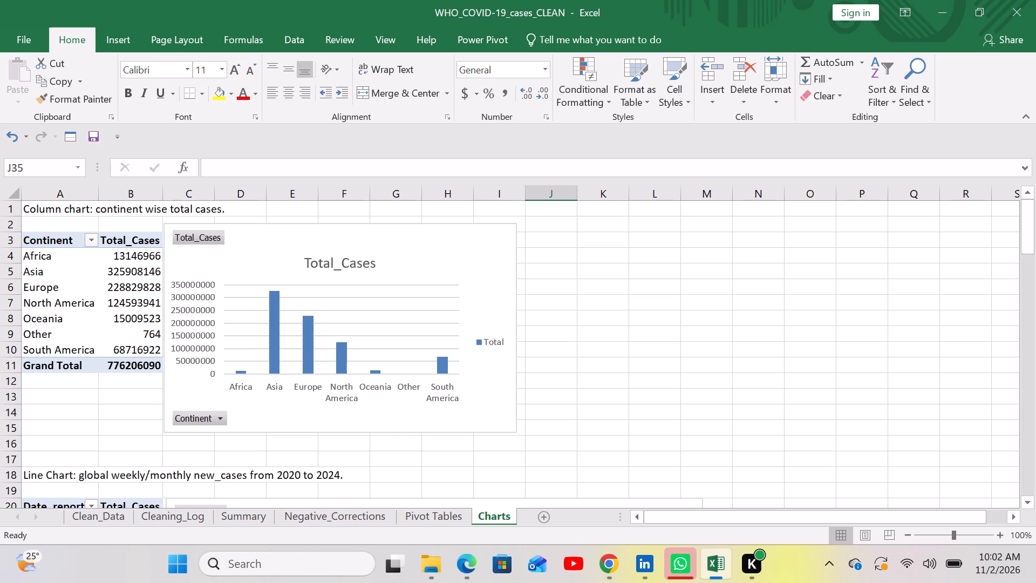
left_click_drag(35, 241, 124, 367)
key("ctrl+c")
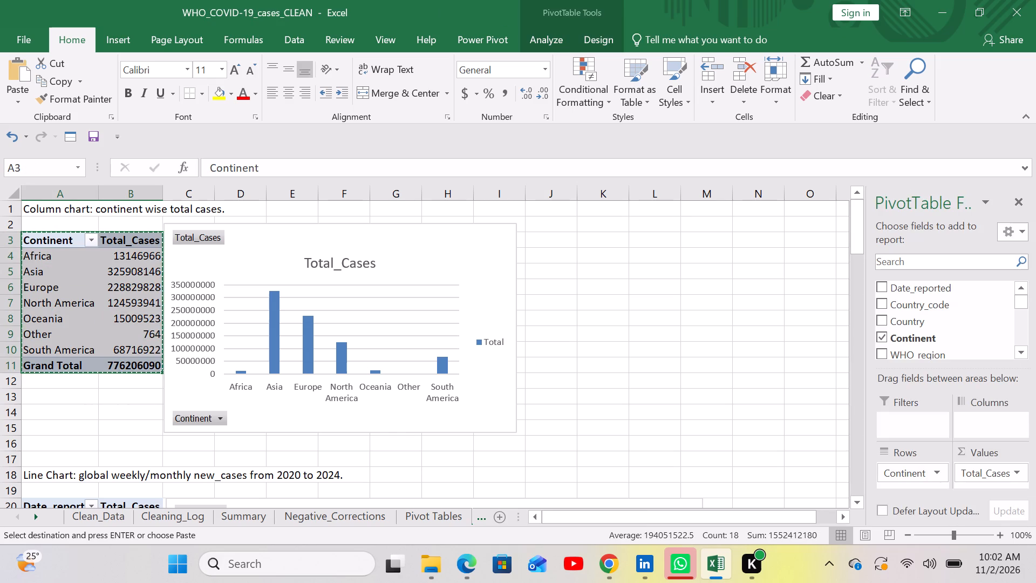
left_click(658, 235)
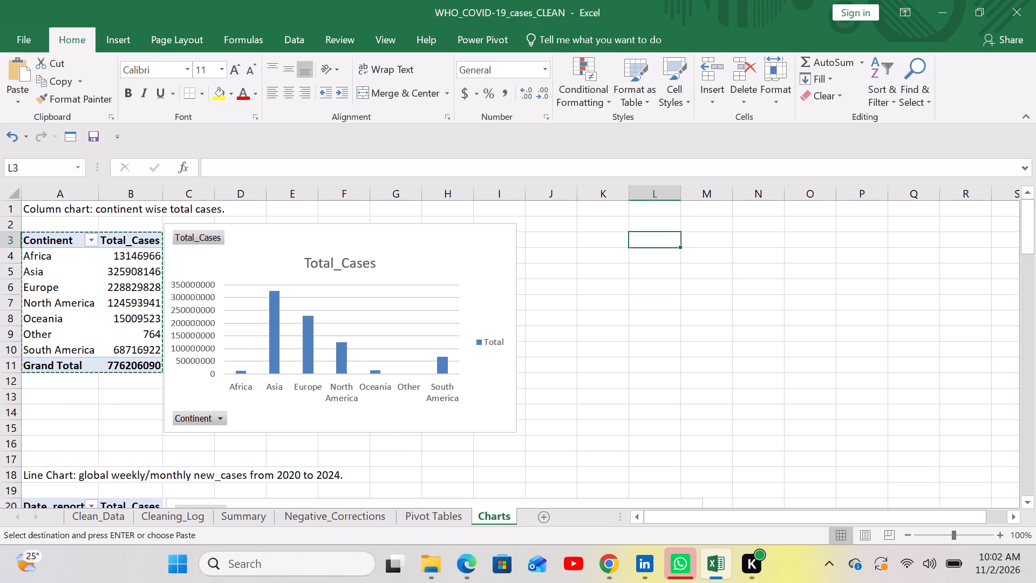
key("ctrl+v")
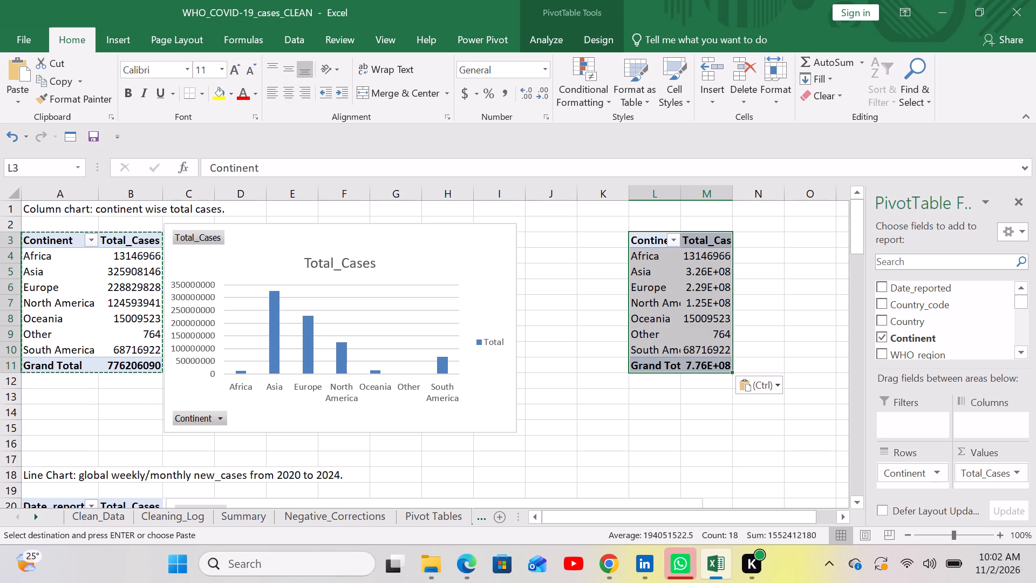
Widen columns M and L to fit the pasted pivot table's figures and continent names.
left_click_drag(732, 189, 760, 191)
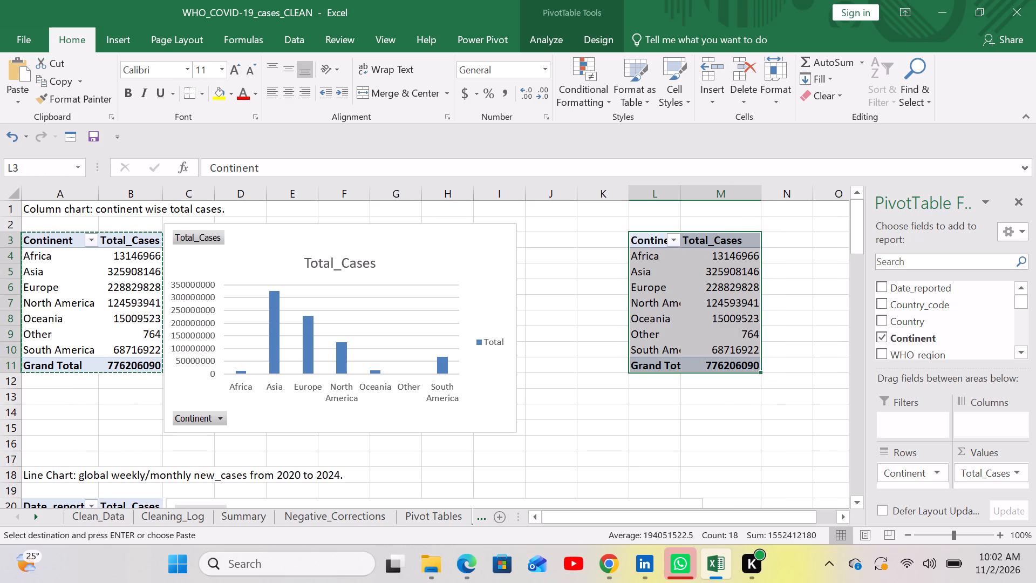
left_click_drag(680, 195, 702, 195)
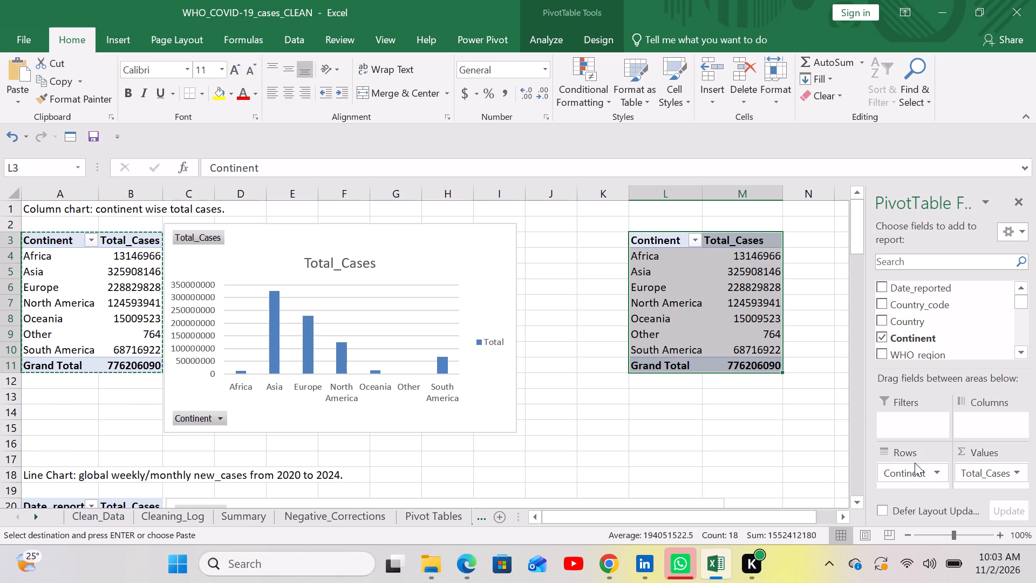
Replace Continent with Country as the row field of the pasted pivot table.
left_click_drag(915, 470, 954, 313)
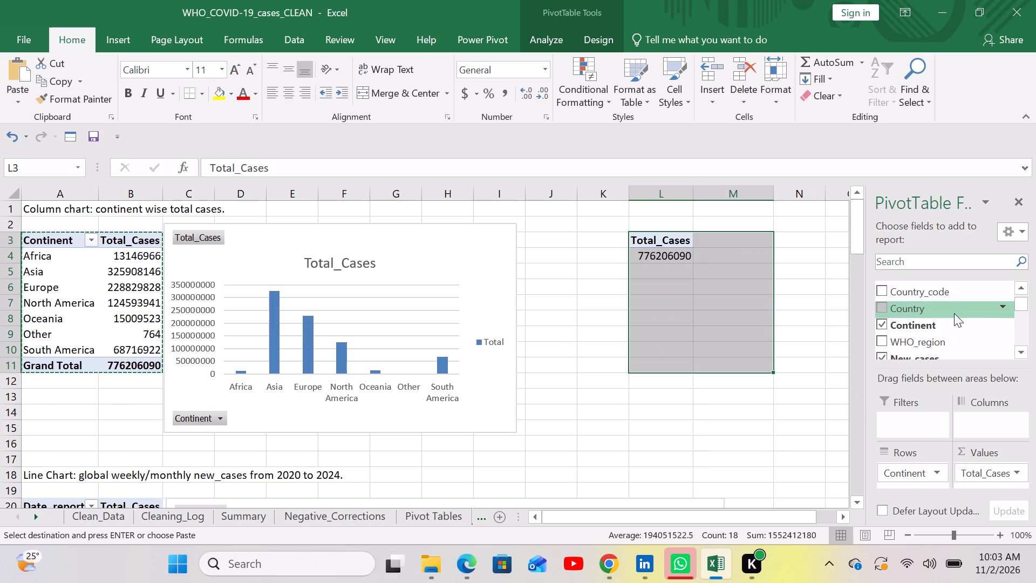
left_click_drag(922, 309, 914, 474)
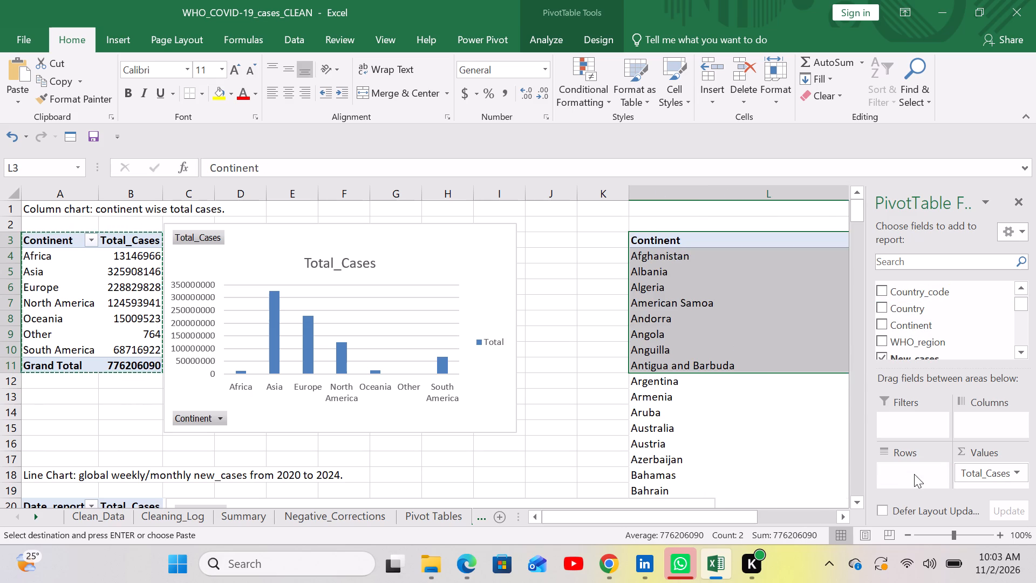
Replace Total_Cases with New_deaths as the values field of the country pivot table at L3.
left_click_drag(988, 474, 976, 359)
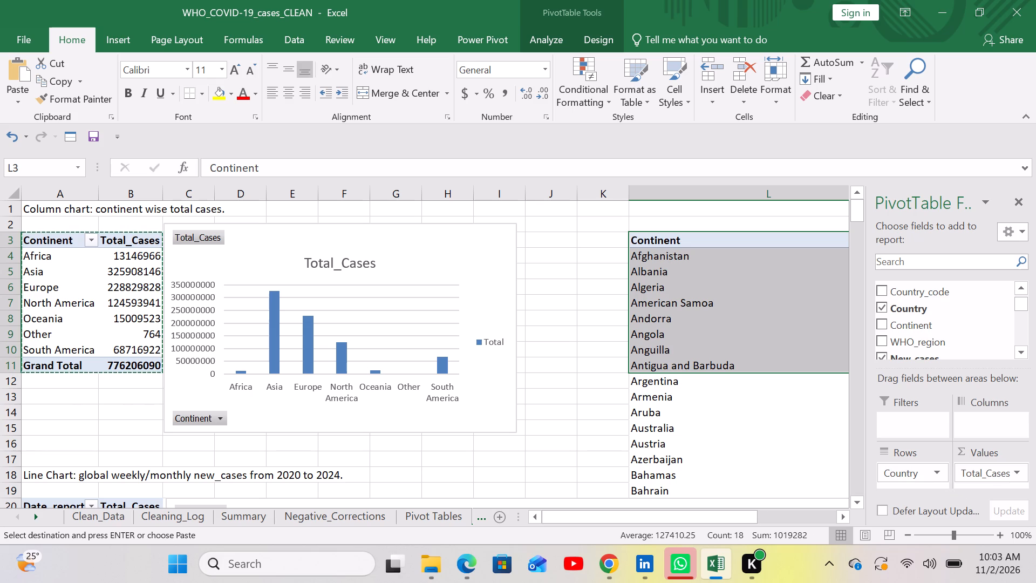
left_click_drag(976, 359, 974, 307)
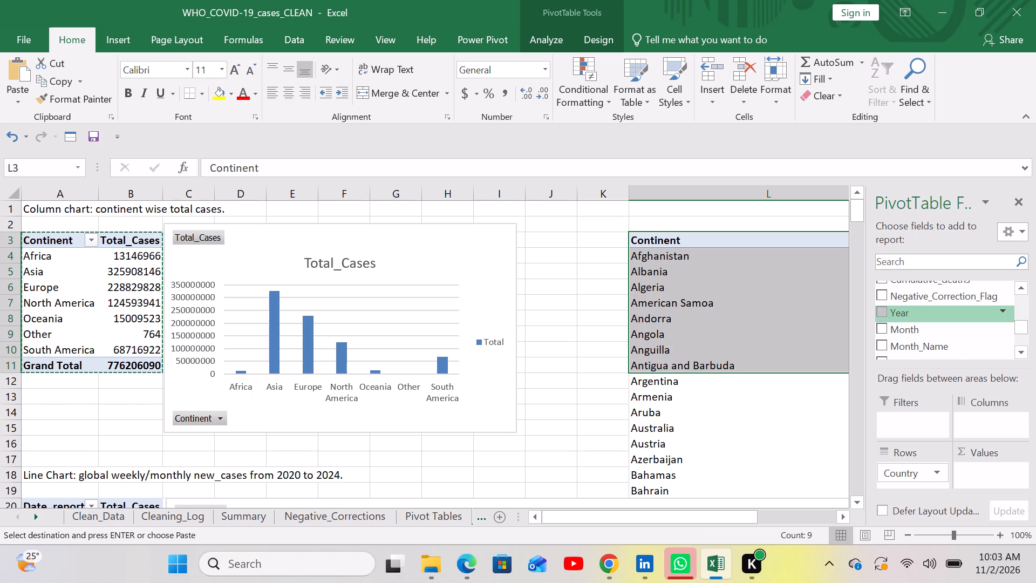
scroll(917, 329, "up", 1)
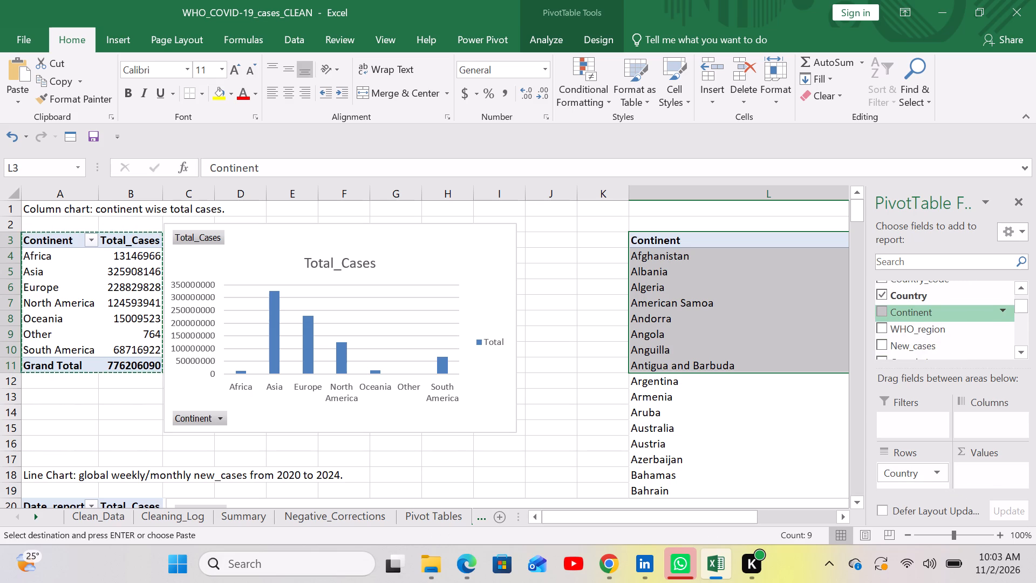
scroll(916, 310, "down", 1)
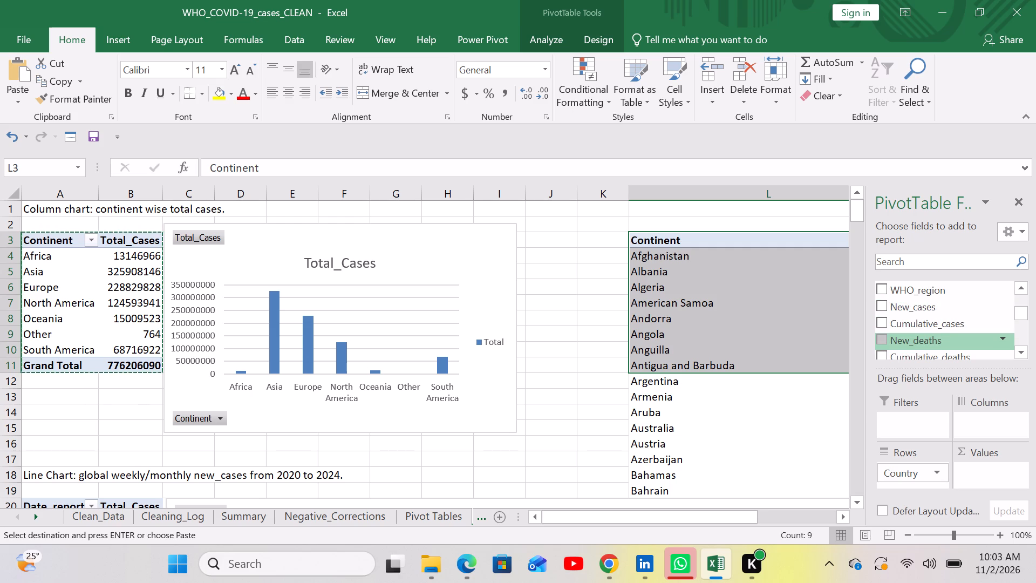
left_click_drag(907, 337, 979, 478)
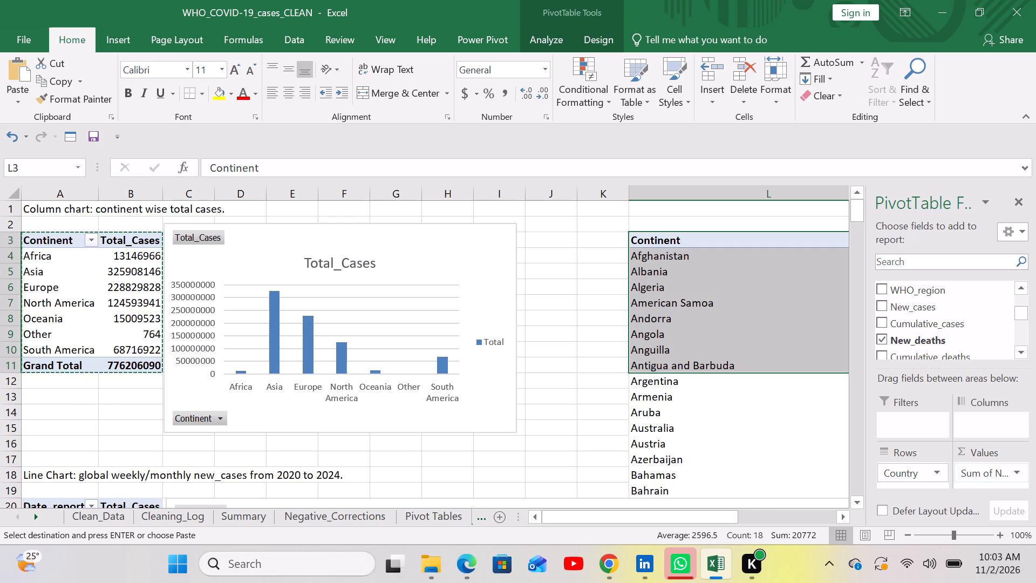
left_click(979, 478)
Narrow the monthly cases line chart so that it ends before column L and clears the country pivot table.
scroll(717, 424, "left", 2)
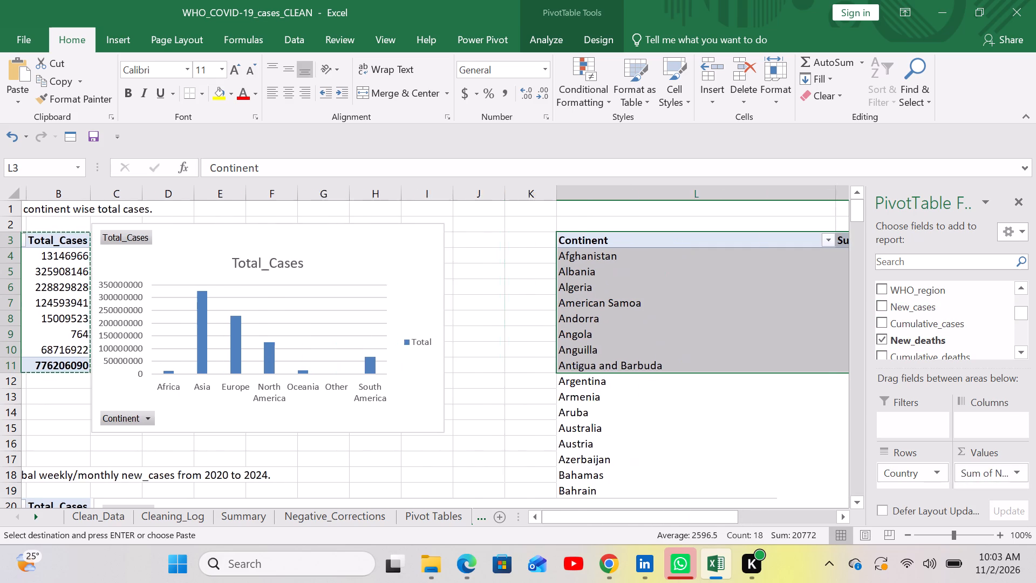
scroll(717, 424, "left", 1)
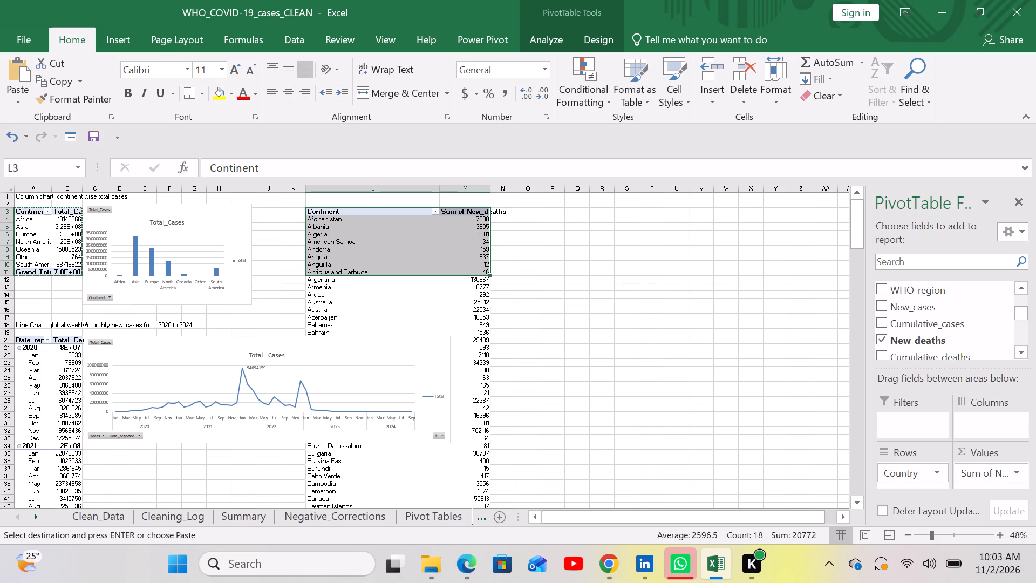
left_click(437, 367)
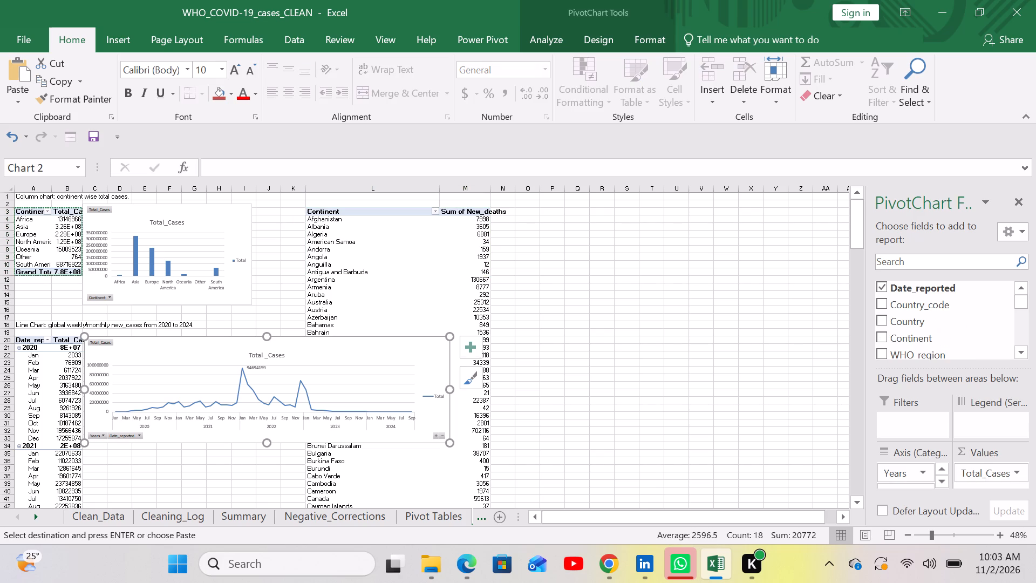
left_click_drag(448, 389, 388, 377)
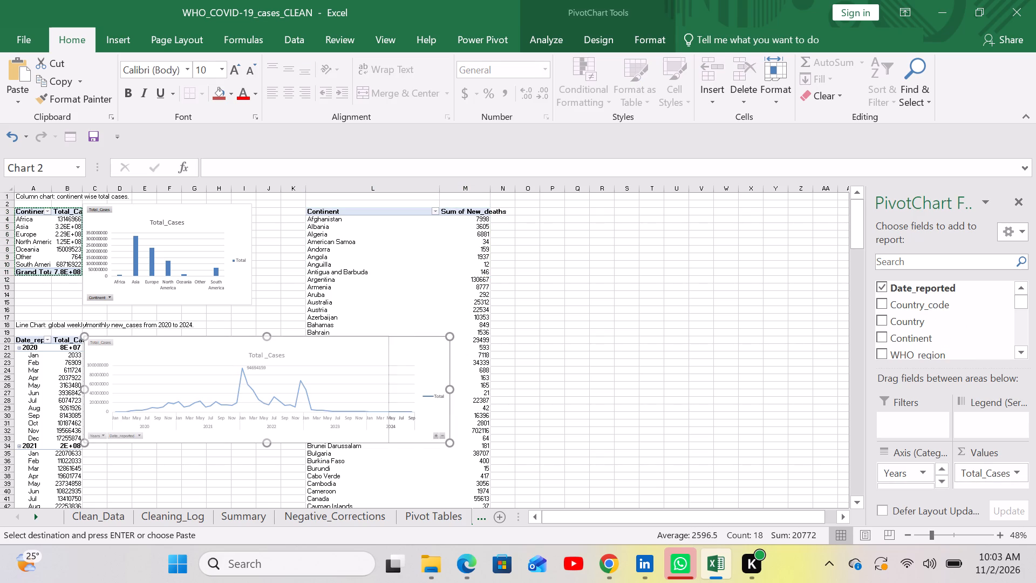
left_click_drag(388, 377, 301, 377)
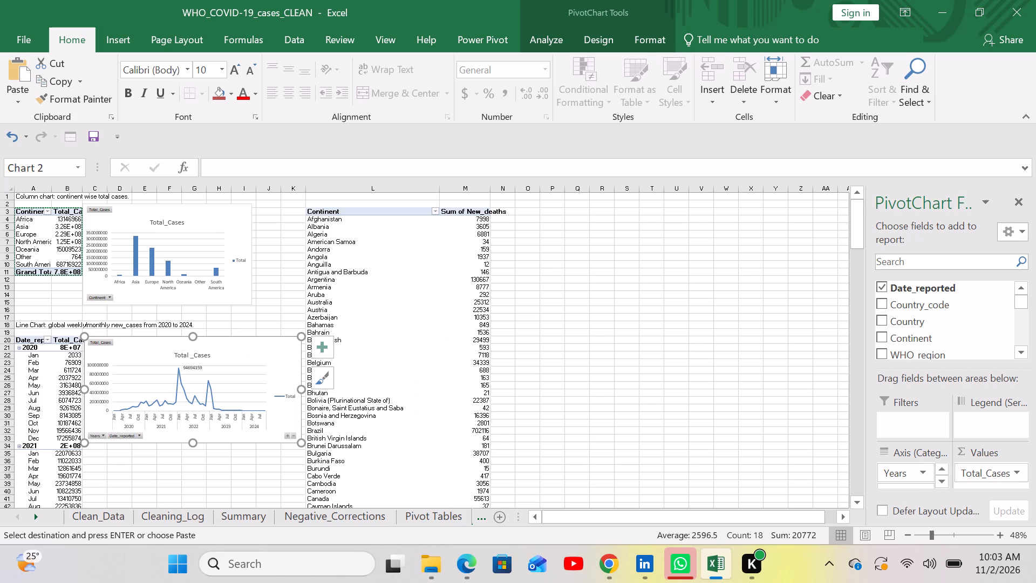
left_click(540, 414)
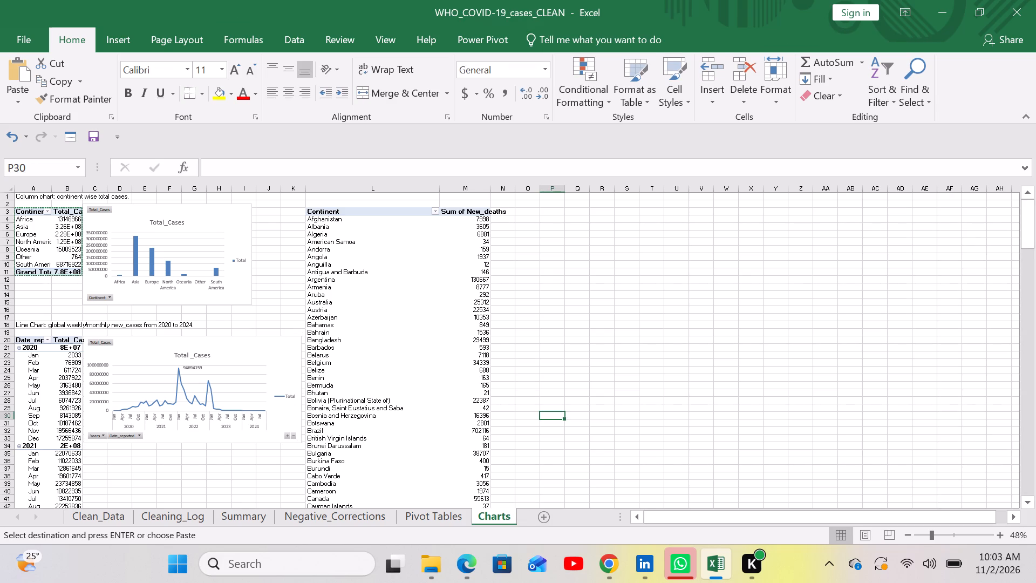
Rename the pivot table's row header in cell L3 as Country.
left_click(432, 260)
left_click(403, 219)
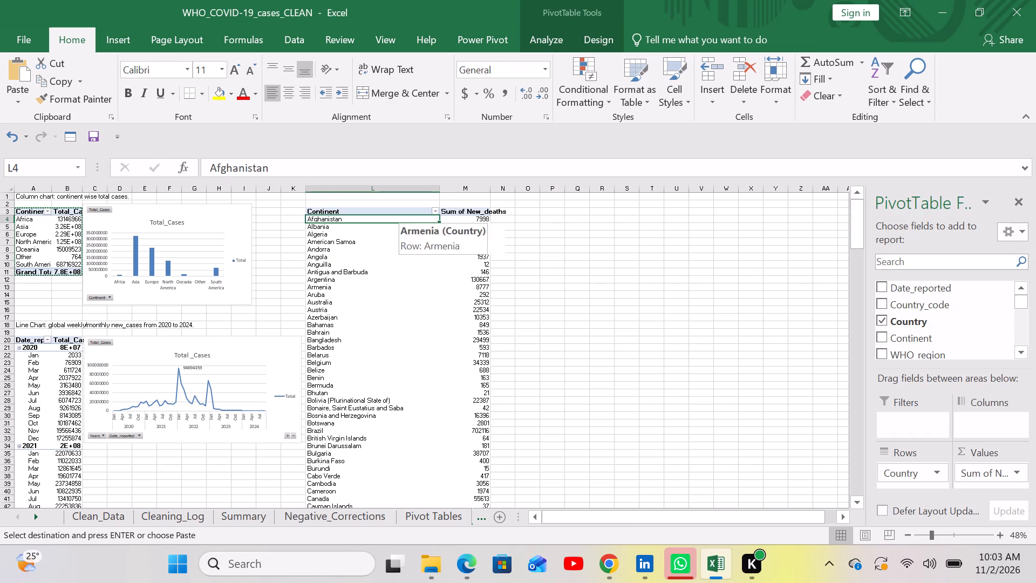
left_click(402, 213)
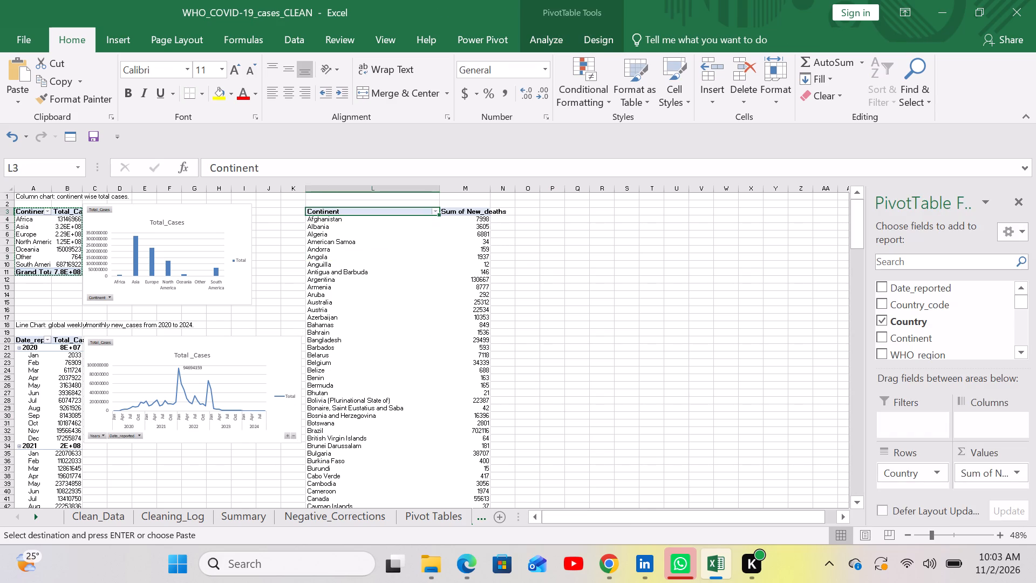
double_click(402, 213)
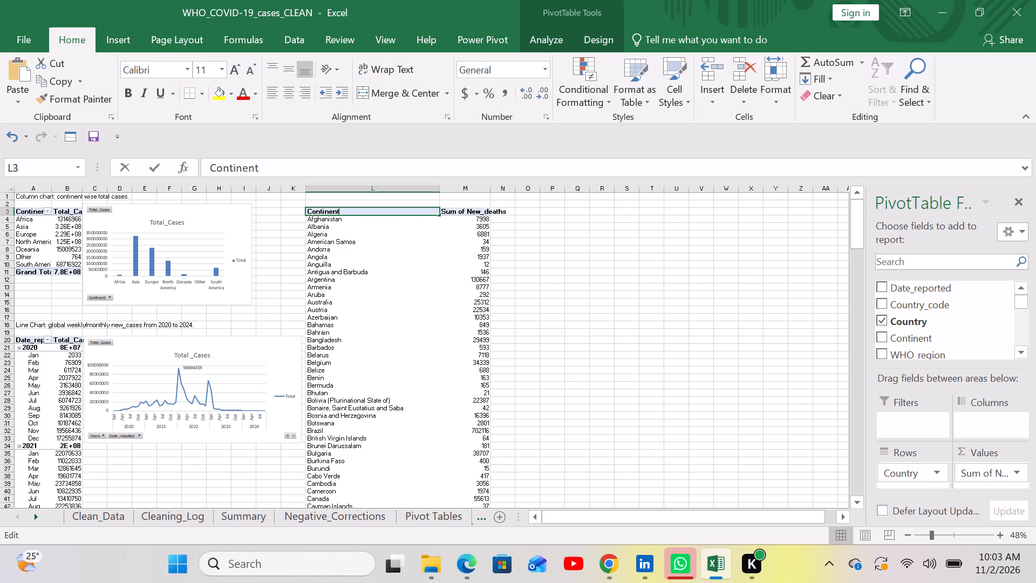
key("BackSpace")
key("BackSpace")
key("BackSpace")
key("BackSpace")
key("BackSpace")
key("BackSpace")
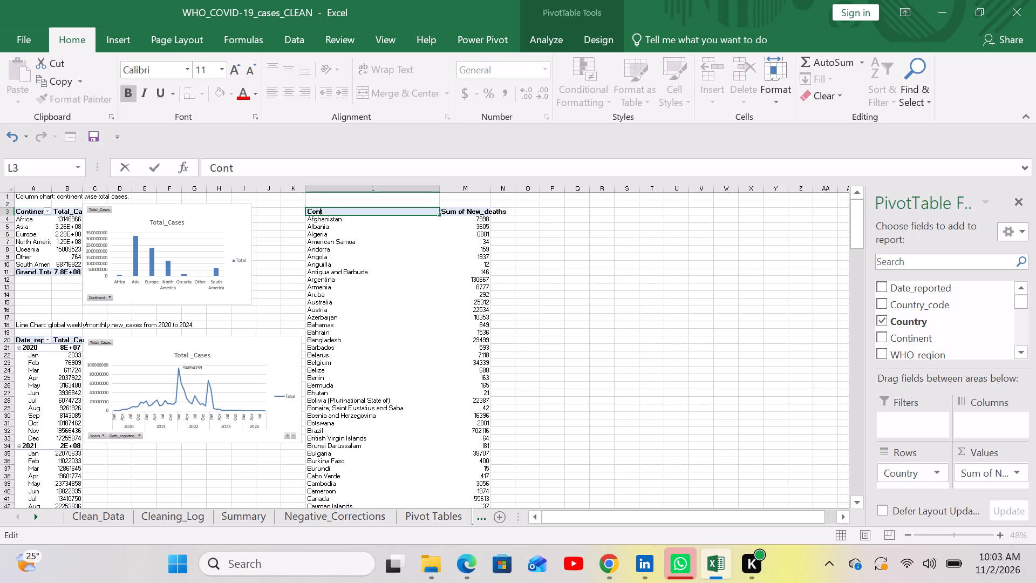
key("BackSpace")
type("untry")
key("Return")
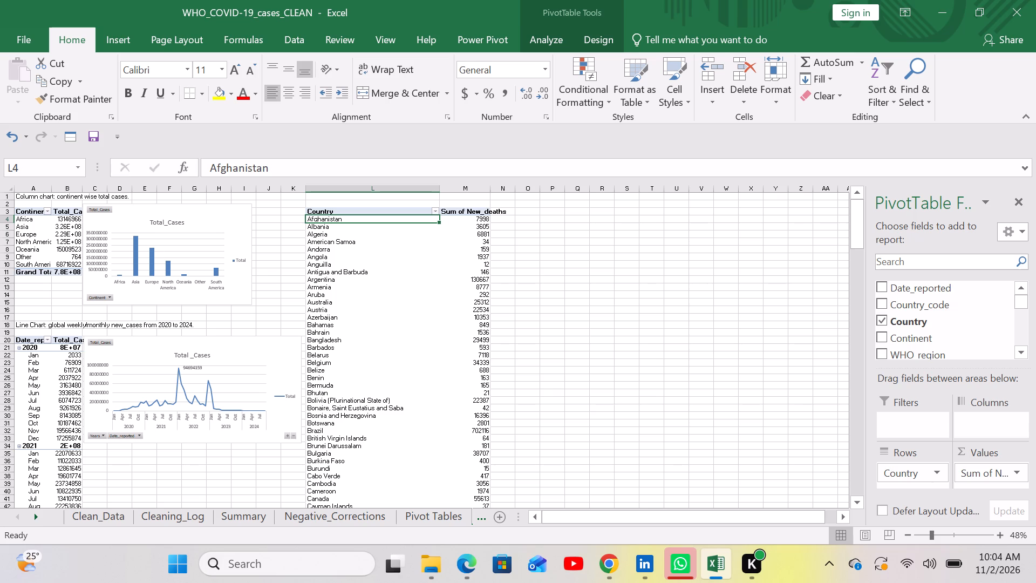
Insert a Clustered Bar pivot chart from the country deaths pivot table.
left_click(537, 37)
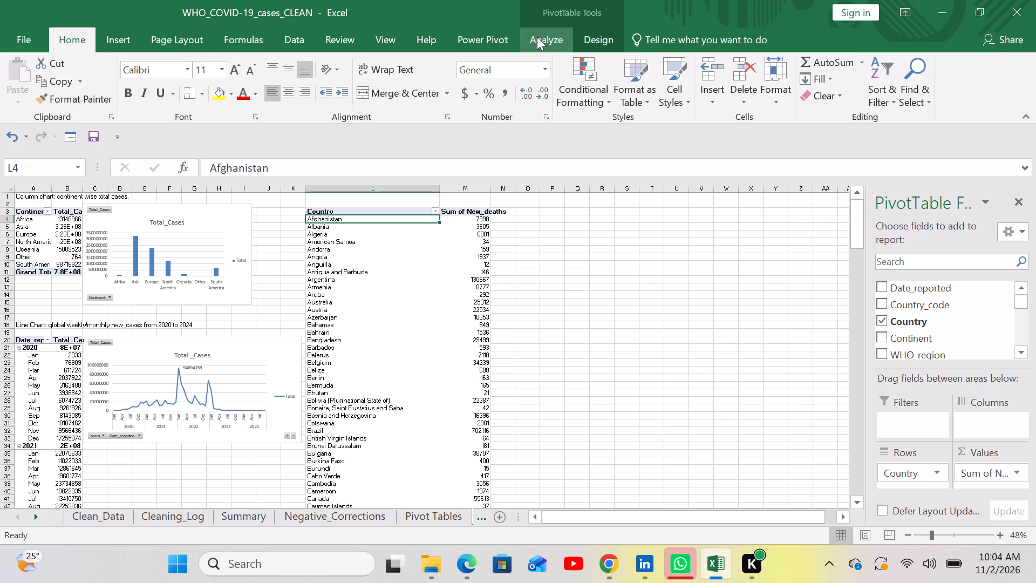
left_click(795, 69)
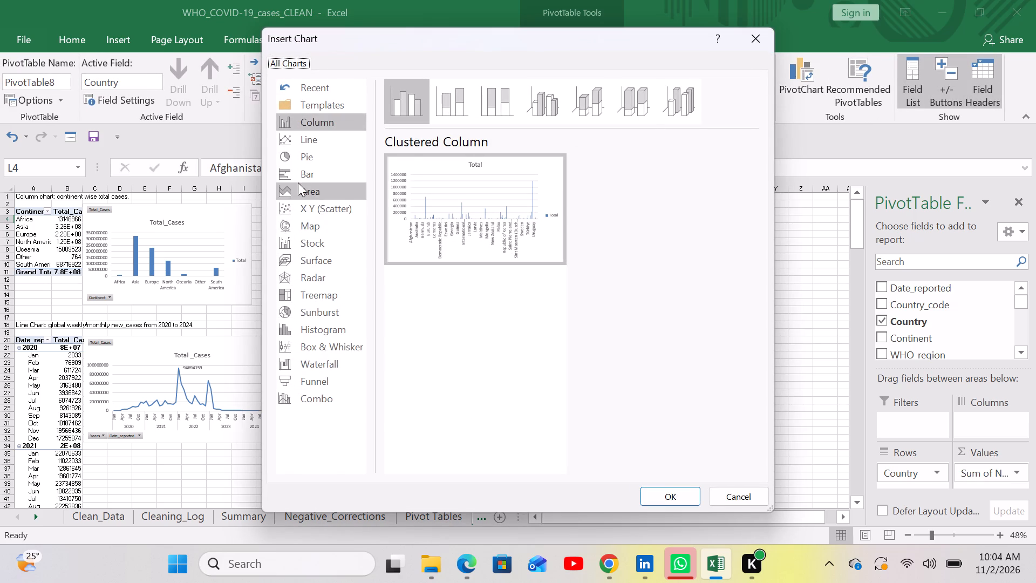
left_click(288, 175)
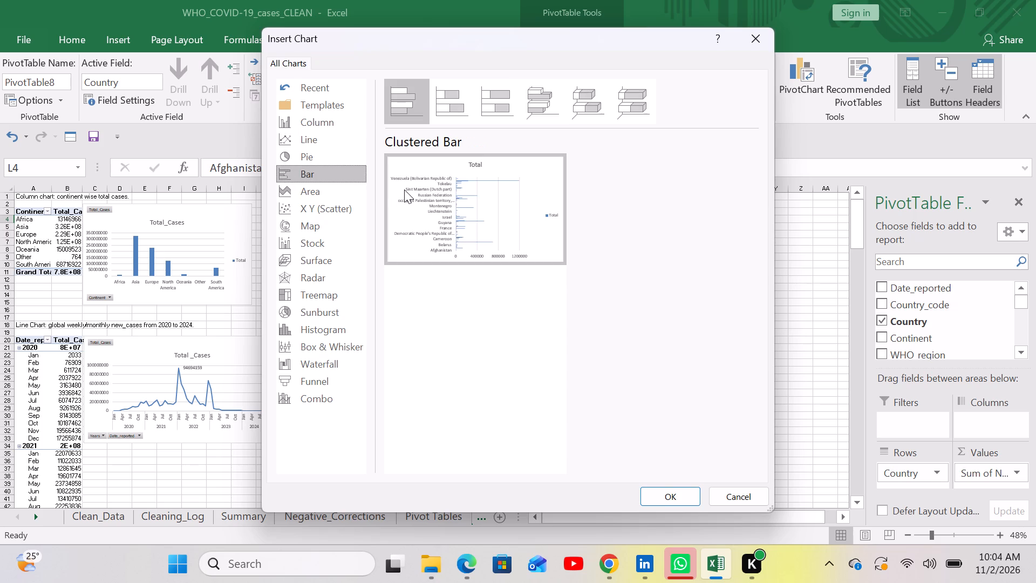
left_click(662, 496)
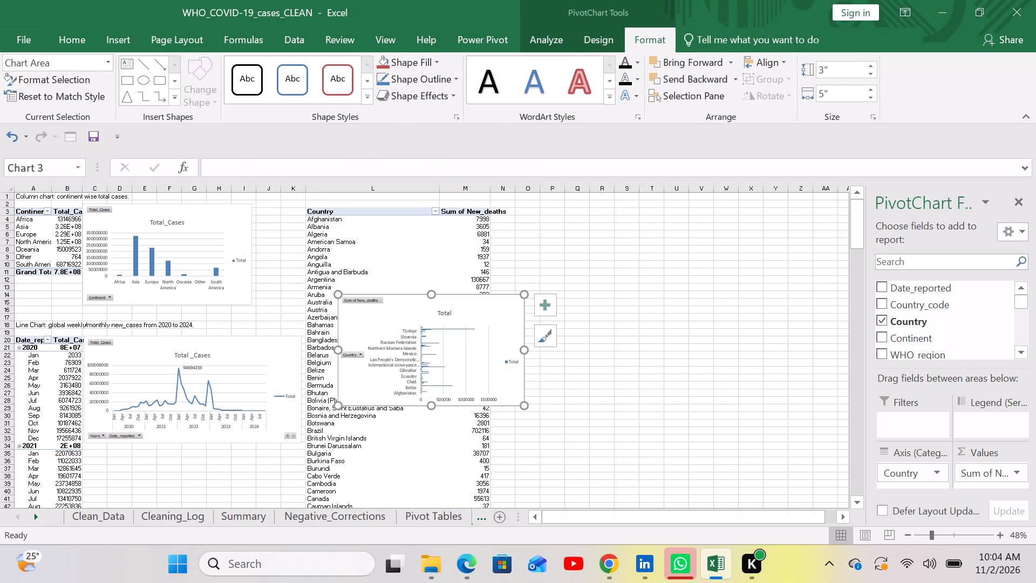
Move the bar chart into the empty area beside the country pivot table and enlarge it to about 3.45" high by 6.09" wide.
left_click_drag(497, 303, 681, 227)
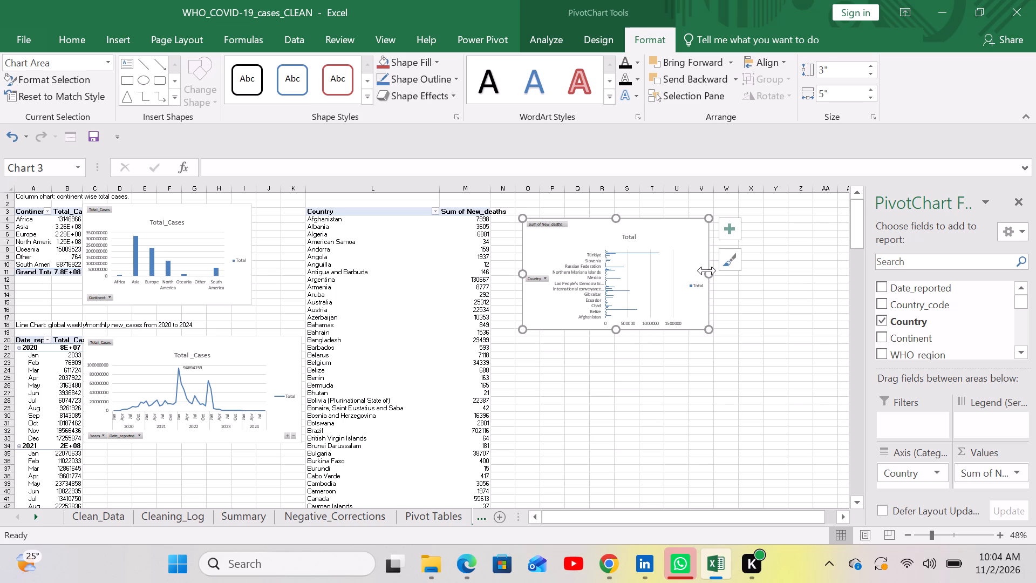
left_click_drag(707, 270, 749, 256)
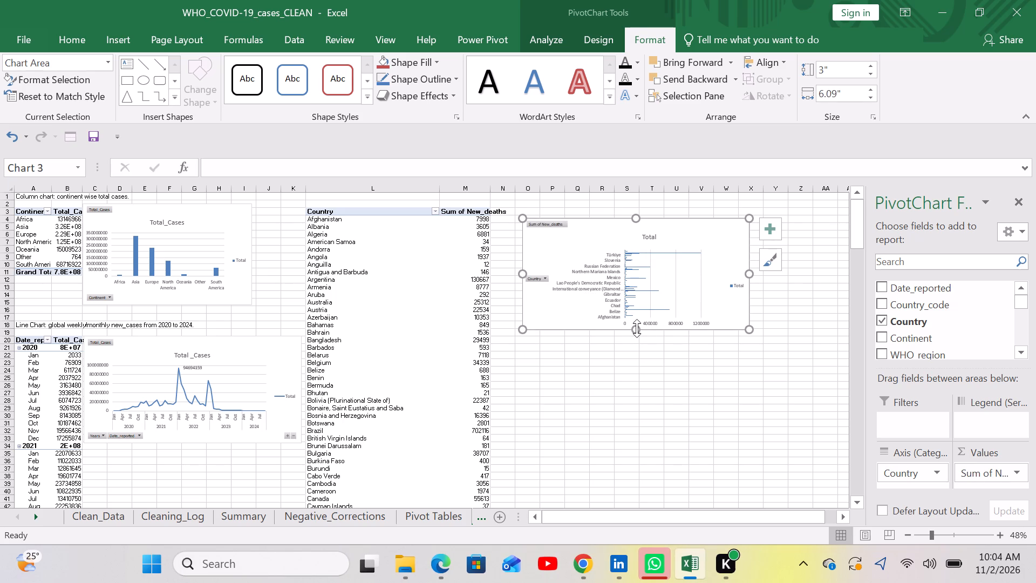
left_click_drag(636, 329, 637, 347)
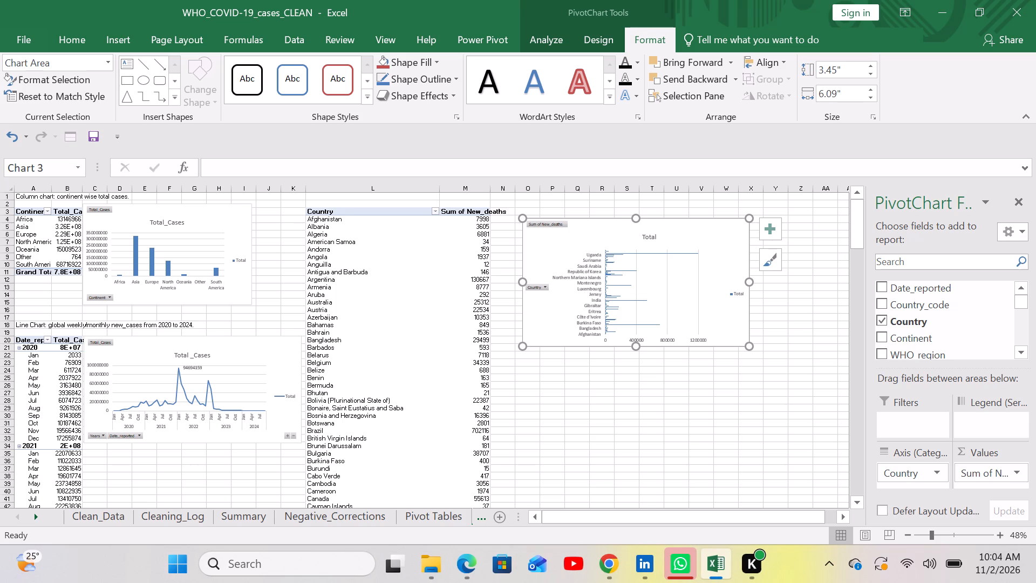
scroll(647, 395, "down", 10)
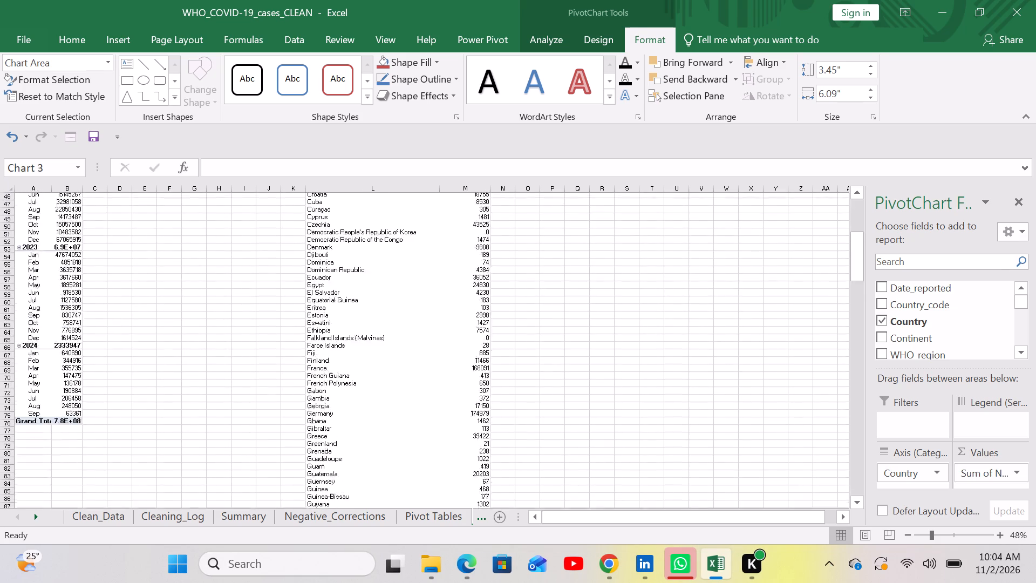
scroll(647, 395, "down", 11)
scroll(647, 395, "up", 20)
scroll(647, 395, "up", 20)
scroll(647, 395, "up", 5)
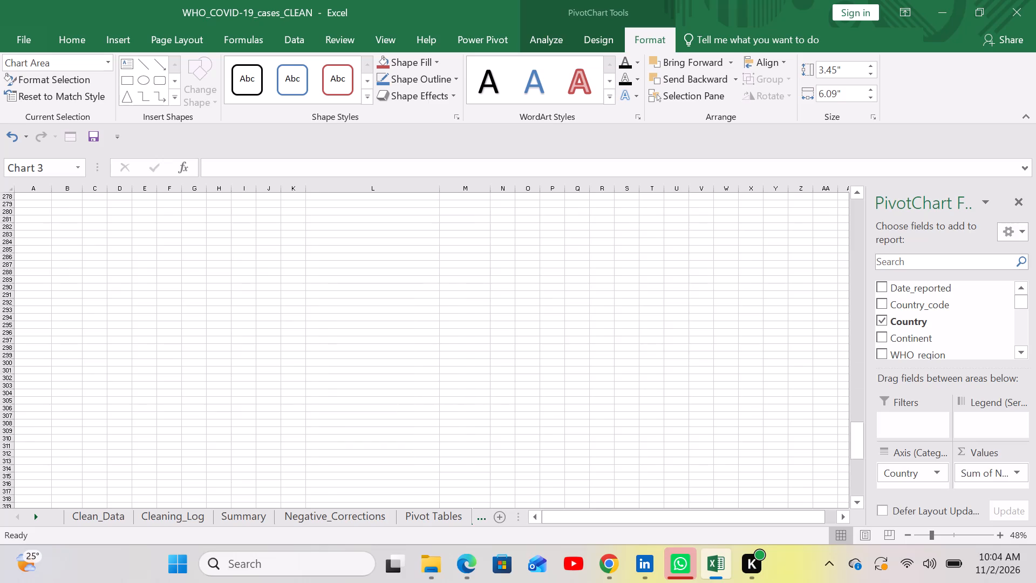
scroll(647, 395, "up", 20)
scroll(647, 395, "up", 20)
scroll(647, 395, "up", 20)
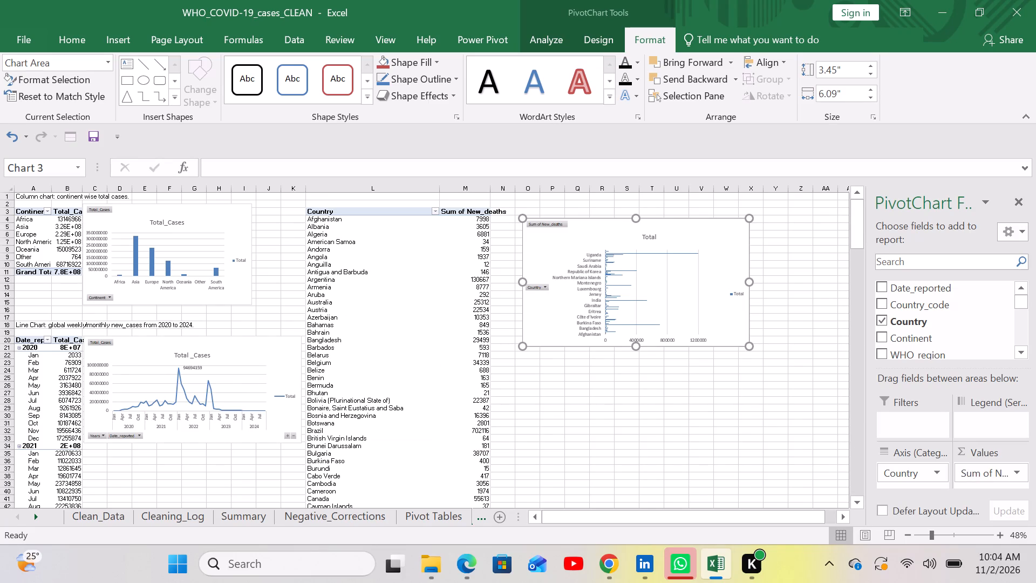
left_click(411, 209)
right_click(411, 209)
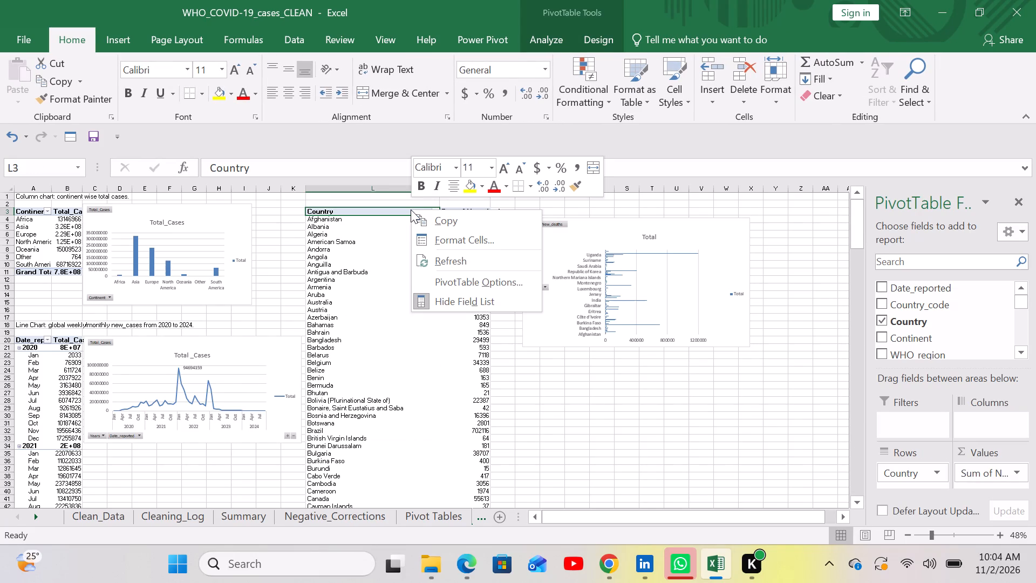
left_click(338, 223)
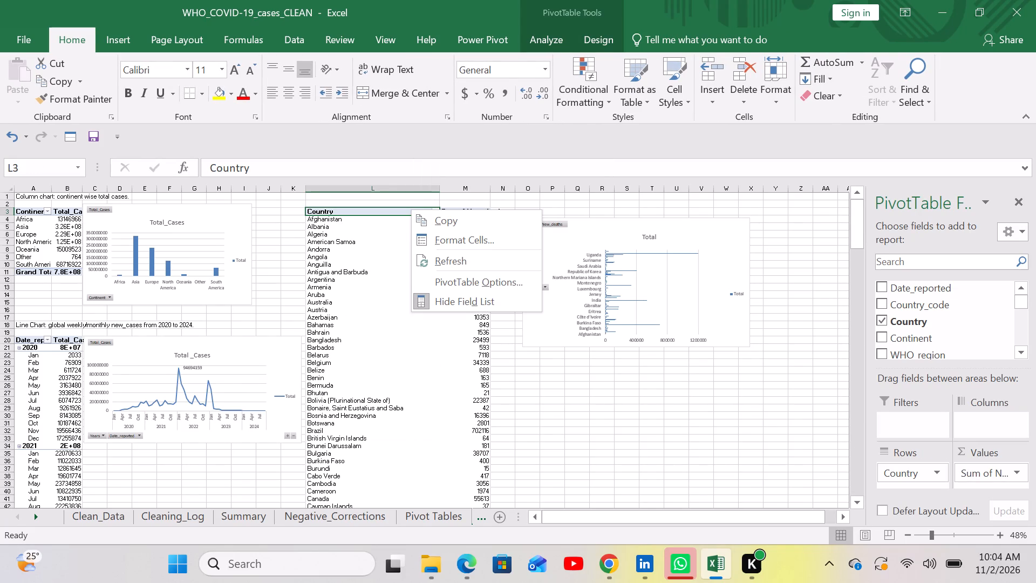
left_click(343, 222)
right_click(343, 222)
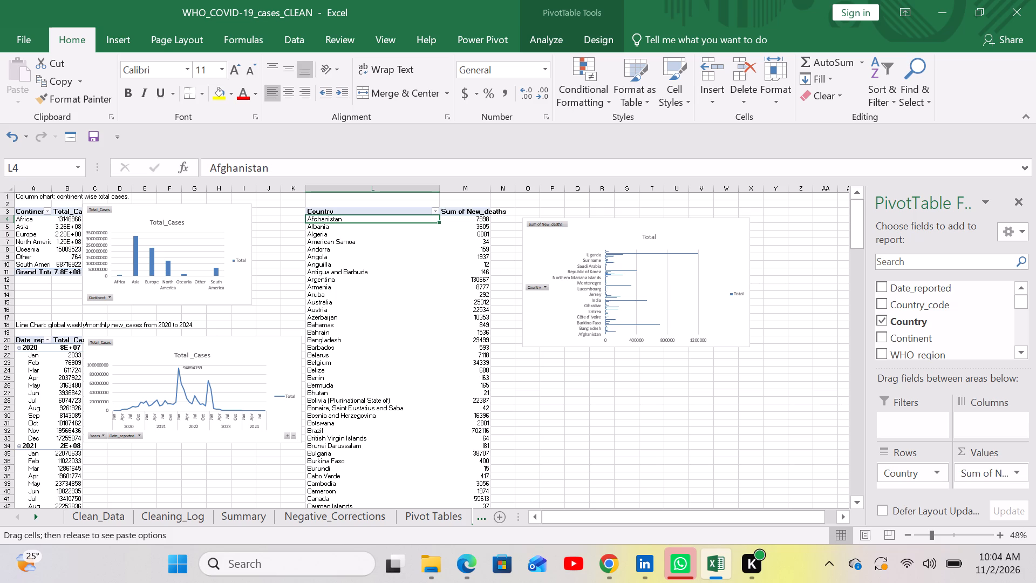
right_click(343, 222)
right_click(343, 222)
Filter the Country row field to the top 10 items by Sum of New_deaths.
left_click(435, 211)
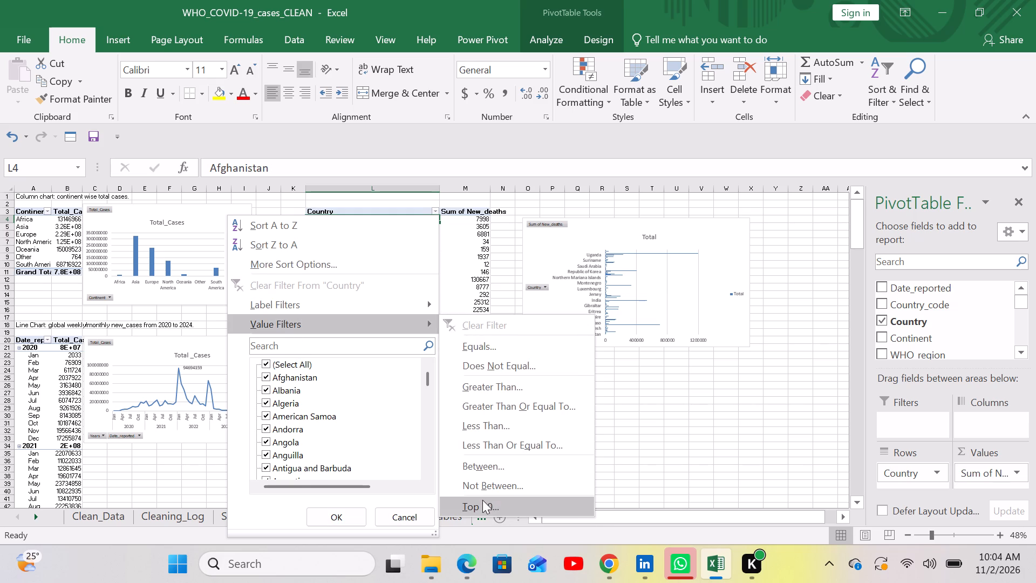
left_click(482, 500)
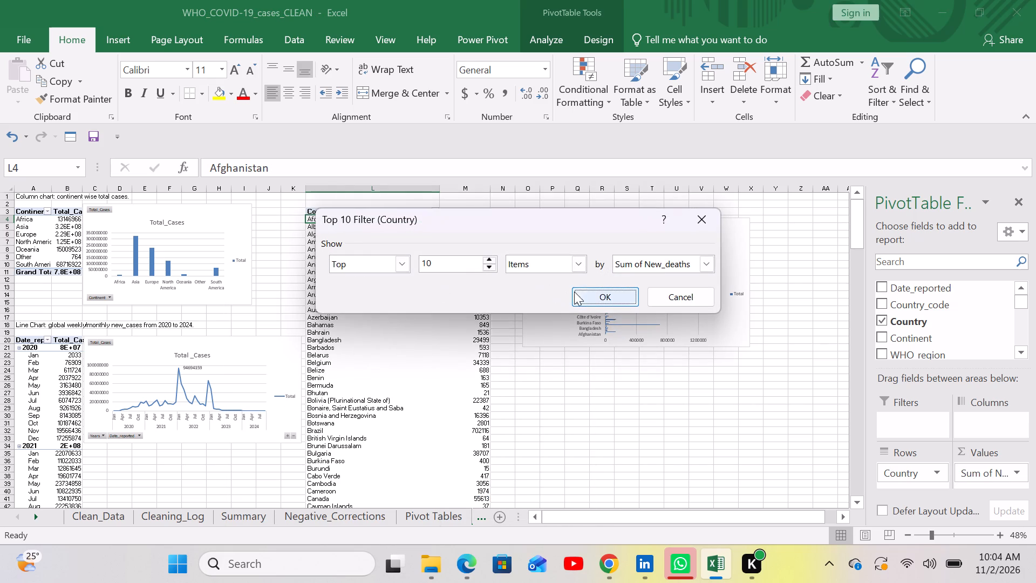
left_click(581, 289)
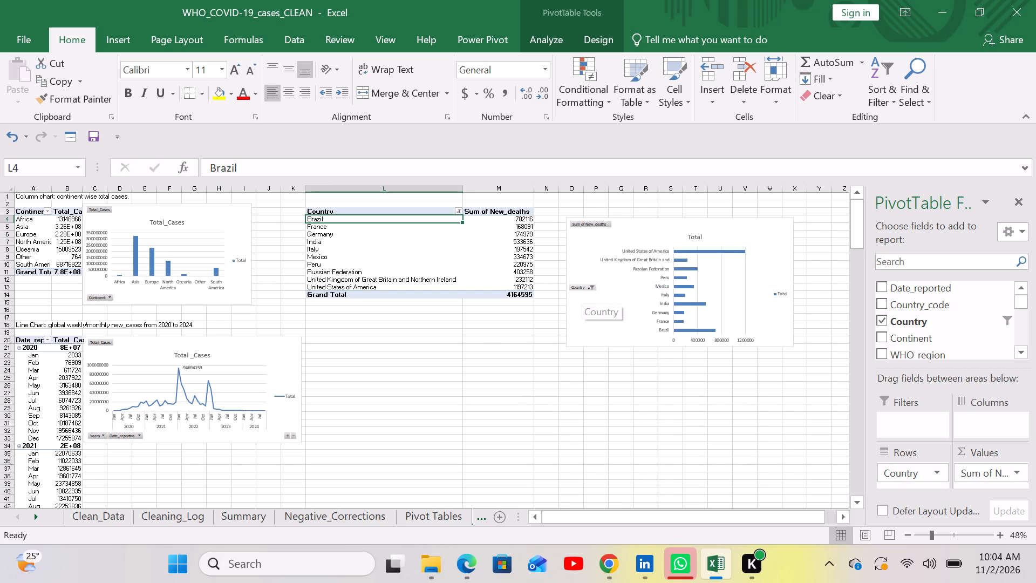
Move the bar chart closer to the country deaths pivot table, starting at column N without covering the table.
left_click_drag(646, 233, 590, 201)
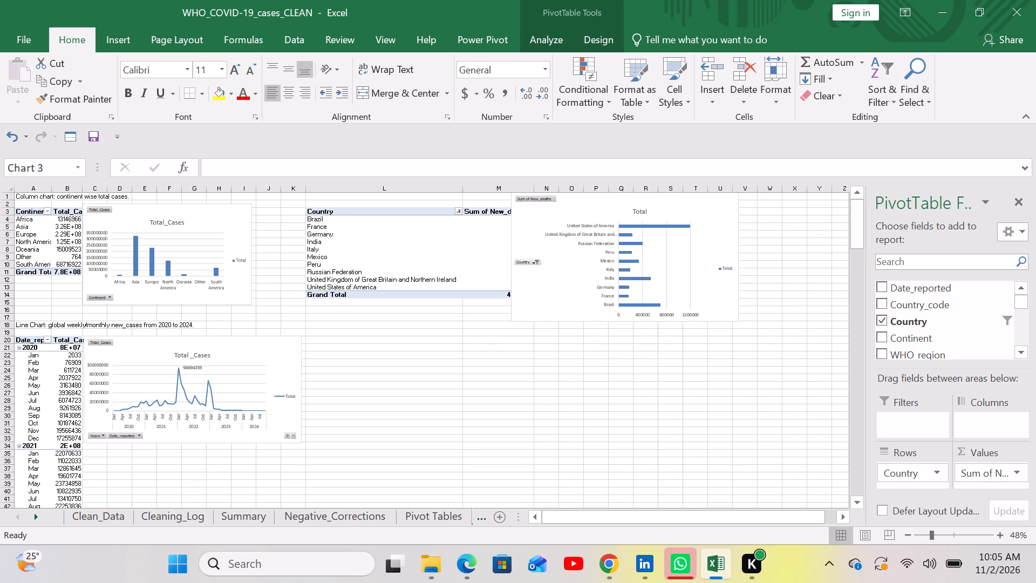
left_click_drag(590, 201, 620, 226)
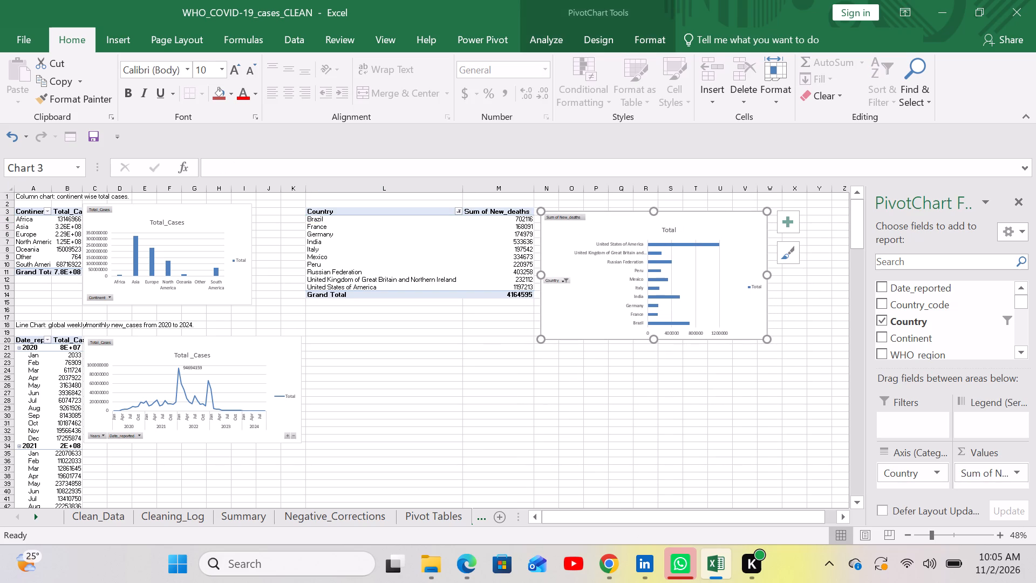
Enter the heading "Bar Chart; top 10 countries by total deaths" in cell L1 above the country pivot table.
left_click(313, 200)
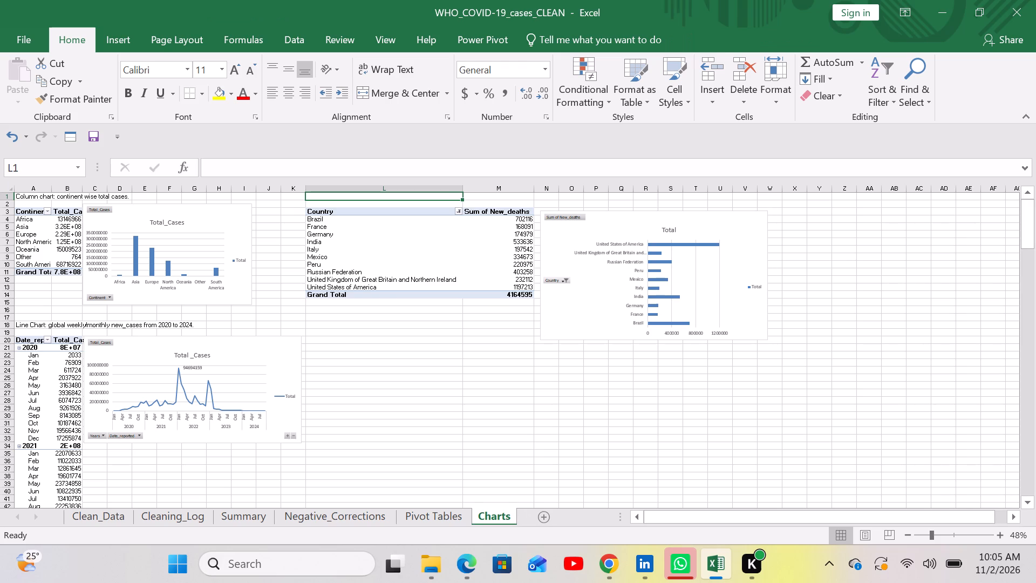
type("ar")
key("space")
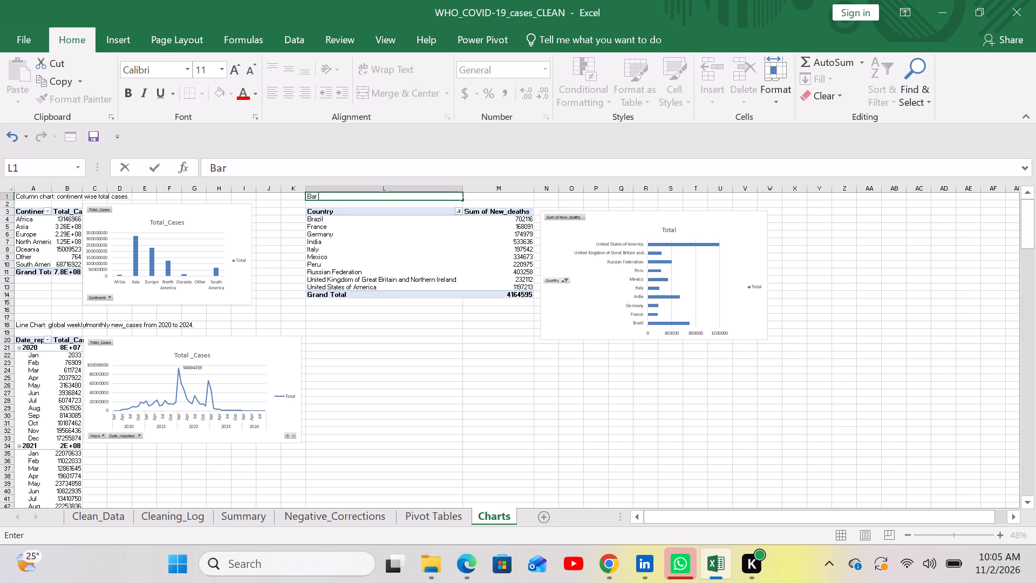
key("c")
type("hart")
type(";")
key("space")
type("tot")
key("BackSpace")
type("p 10")
key("space")
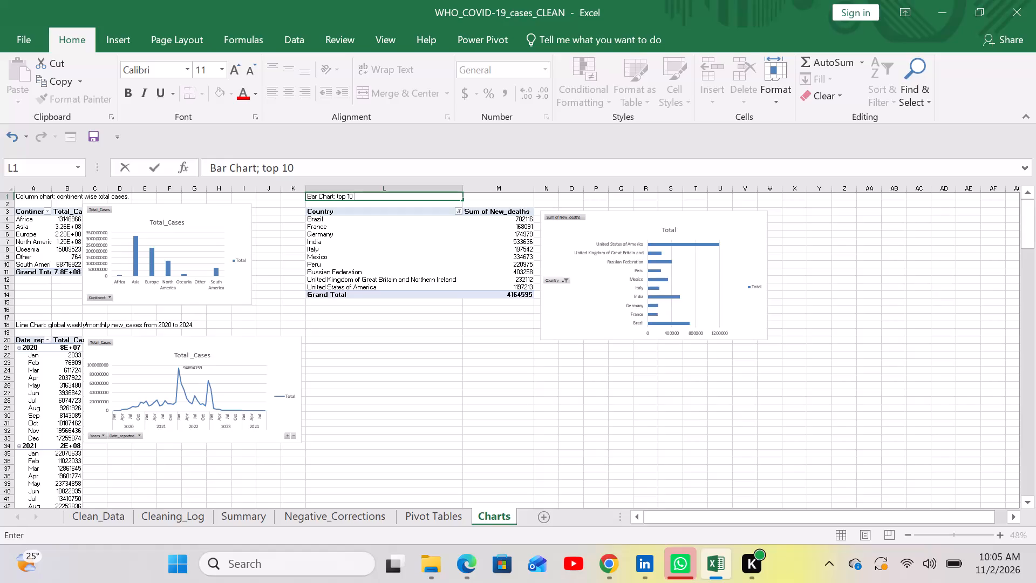
type("countr")
type("ies")
key("space")
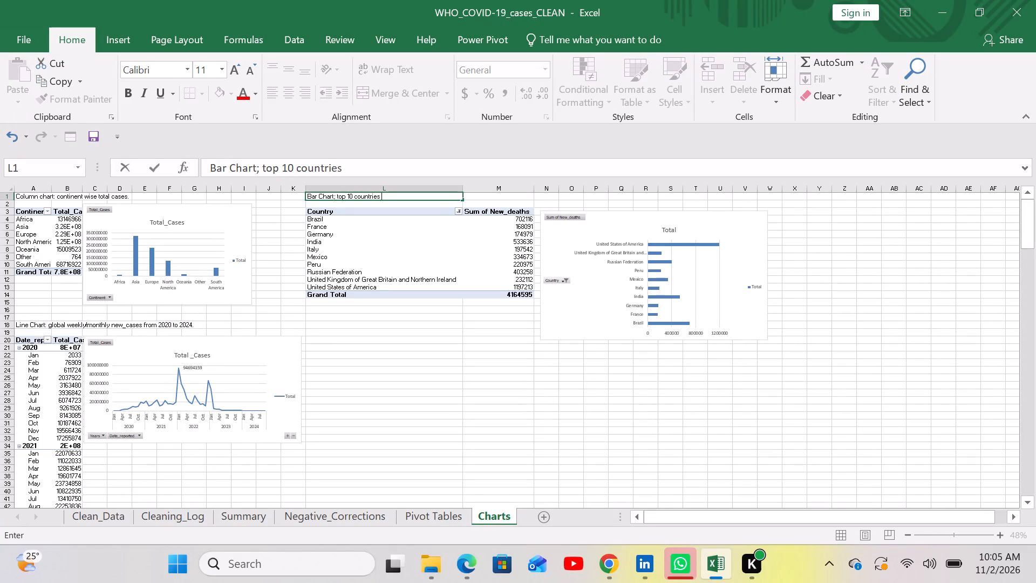
type("by")
key("space")
type("total")
key("space")
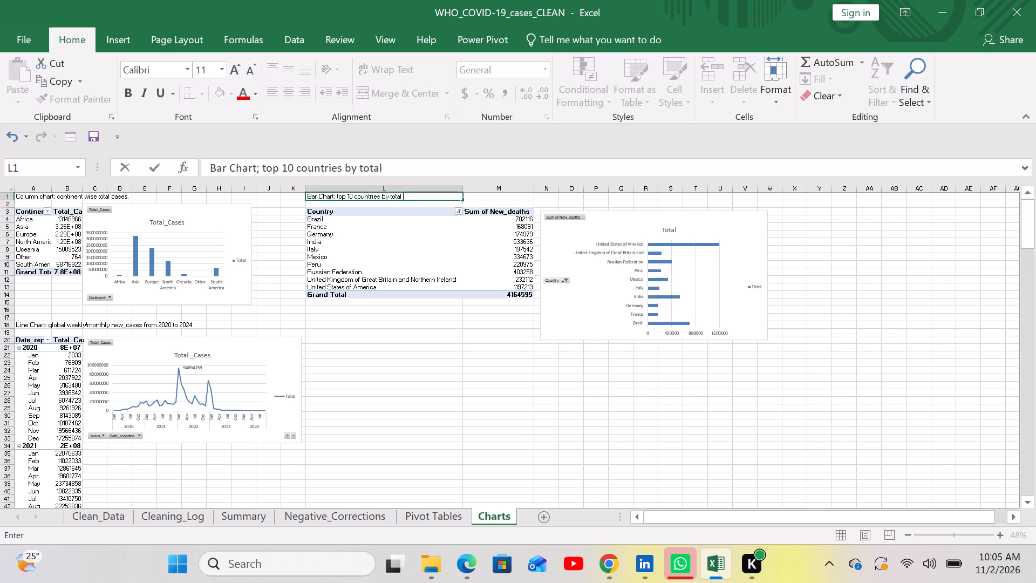
type("deaths")
key("Return")
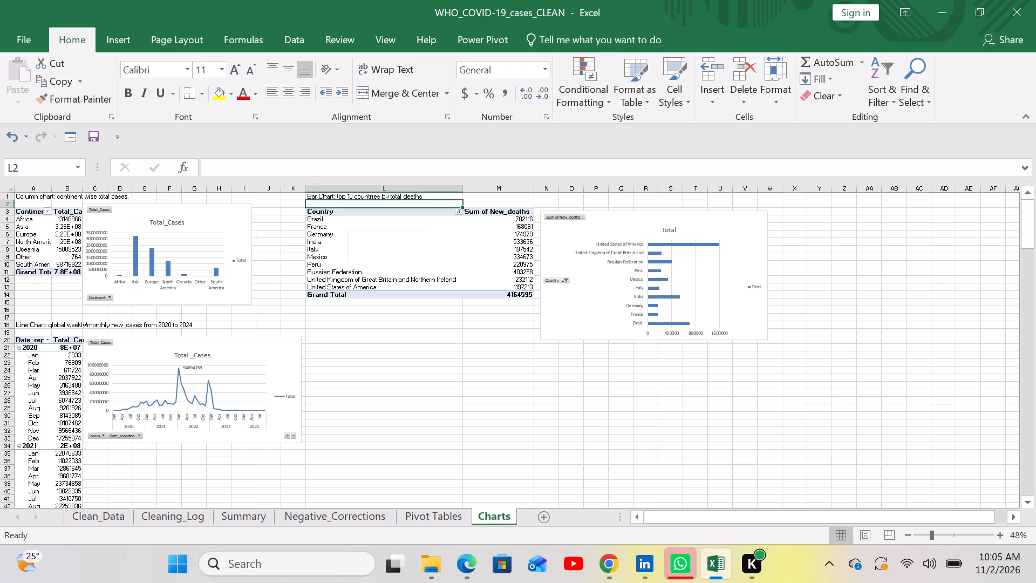
Nudge the bar chart slightly upward and closer to the country pivot table.
left_click_drag(587, 281, 583, 275)
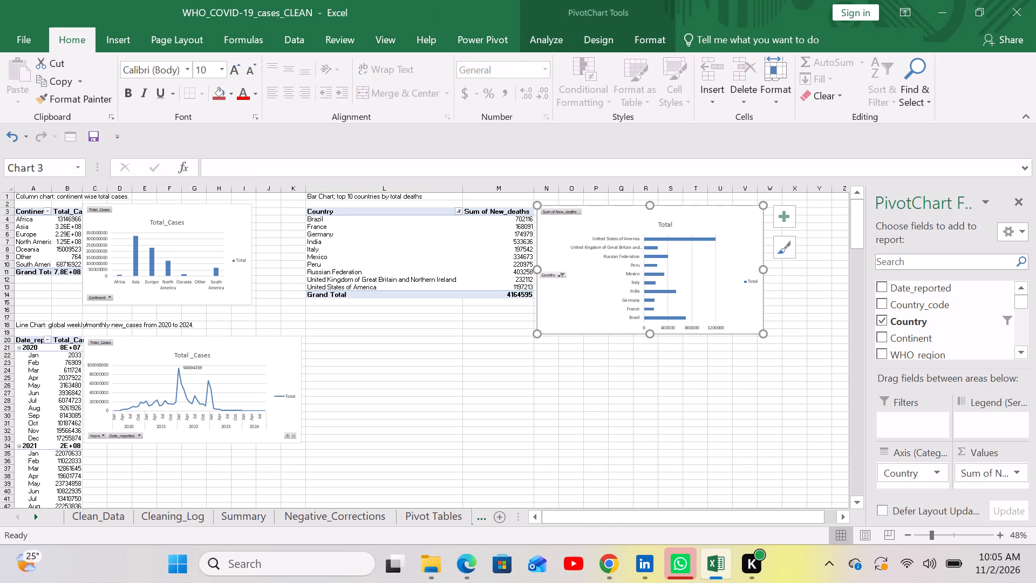
Copy the whole country deaths pivot table, including its Grand Total row, and paste it at cell M25.
left_click_drag(318, 212, 441, 262)
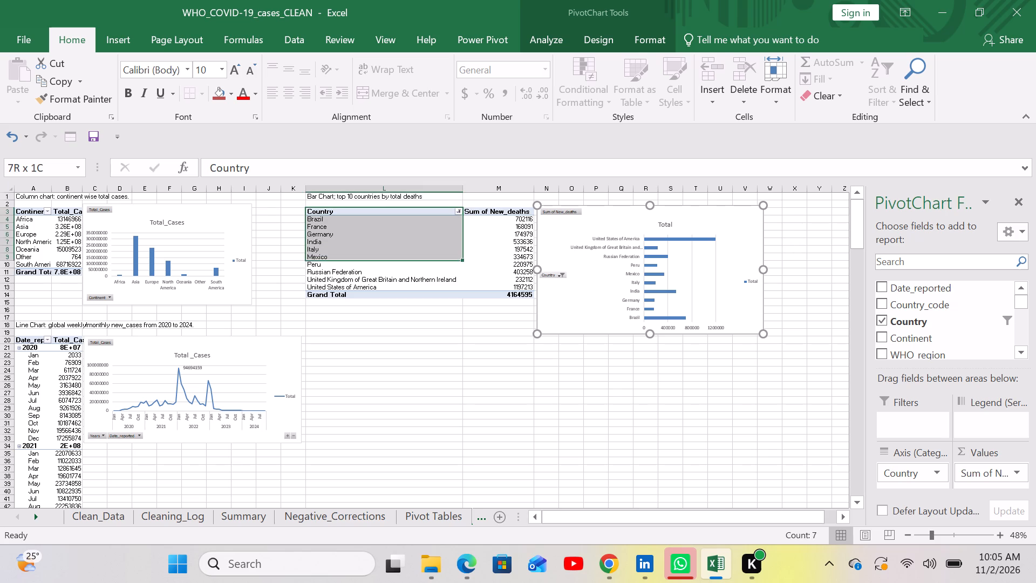
left_click_drag(441, 262, 477, 288)
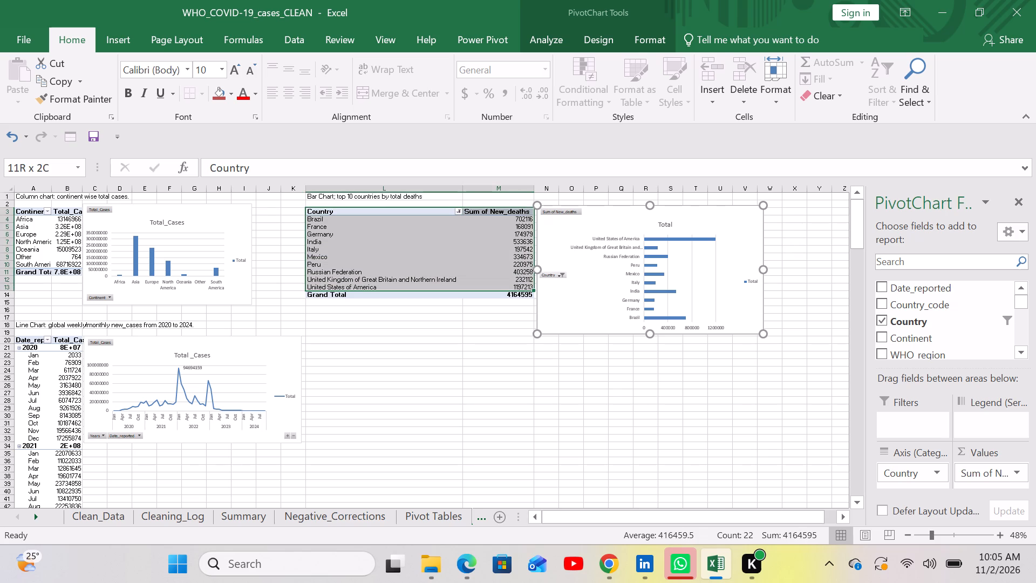
left_click_drag(477, 288, 477, 293)
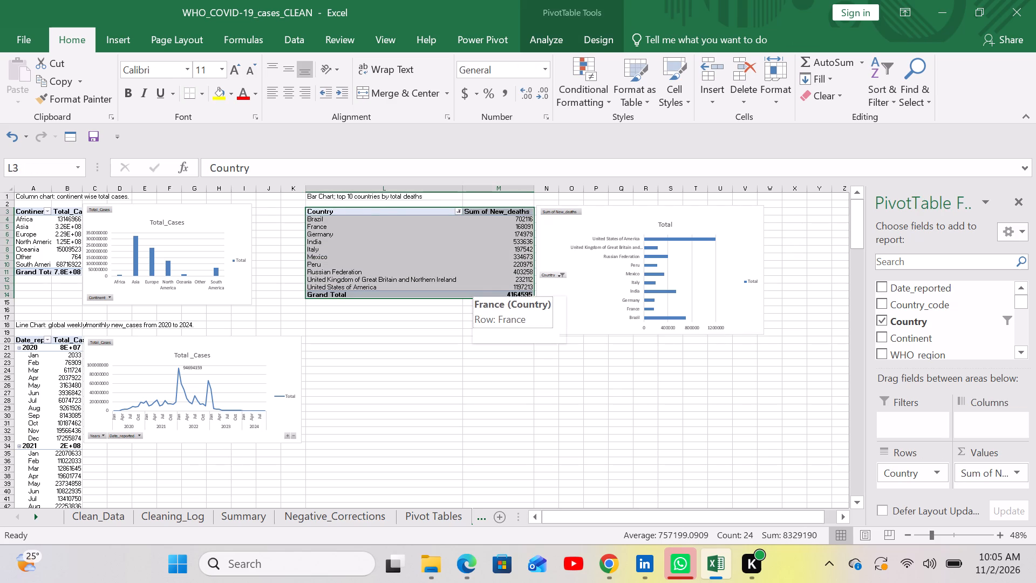
key("ctrl+c")
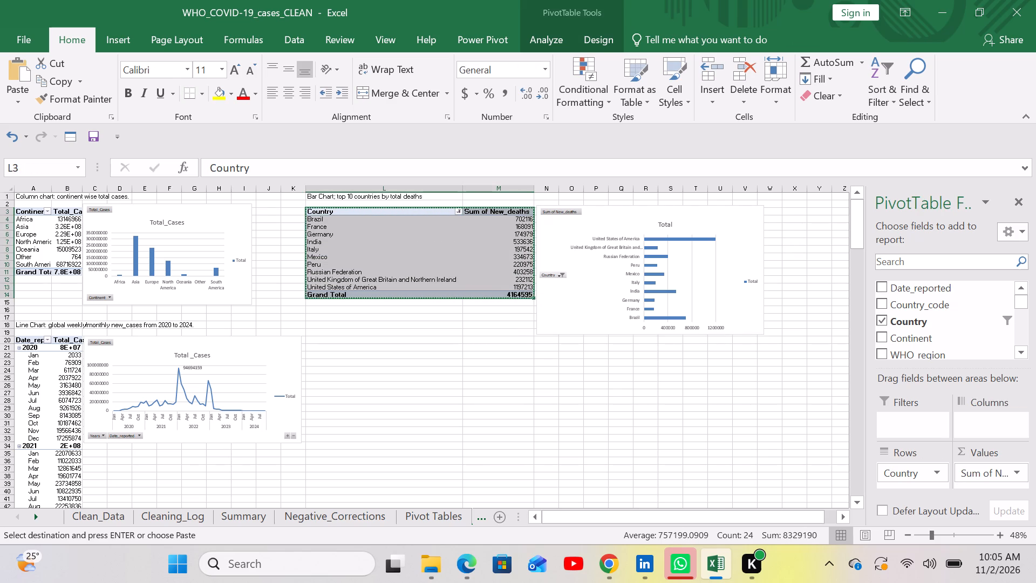
left_click(402, 381)
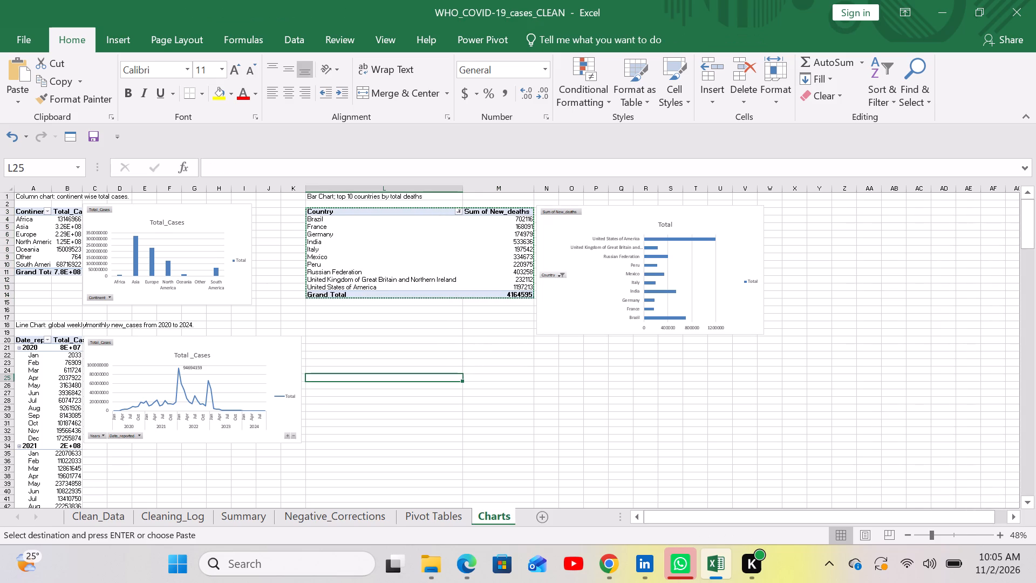
left_click(476, 377)
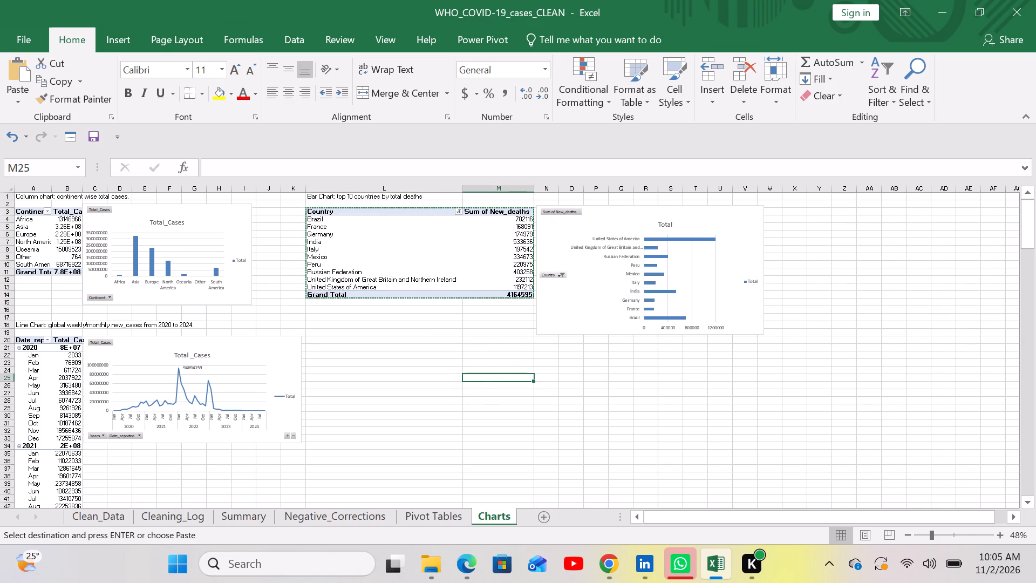
key("ctrl+v")
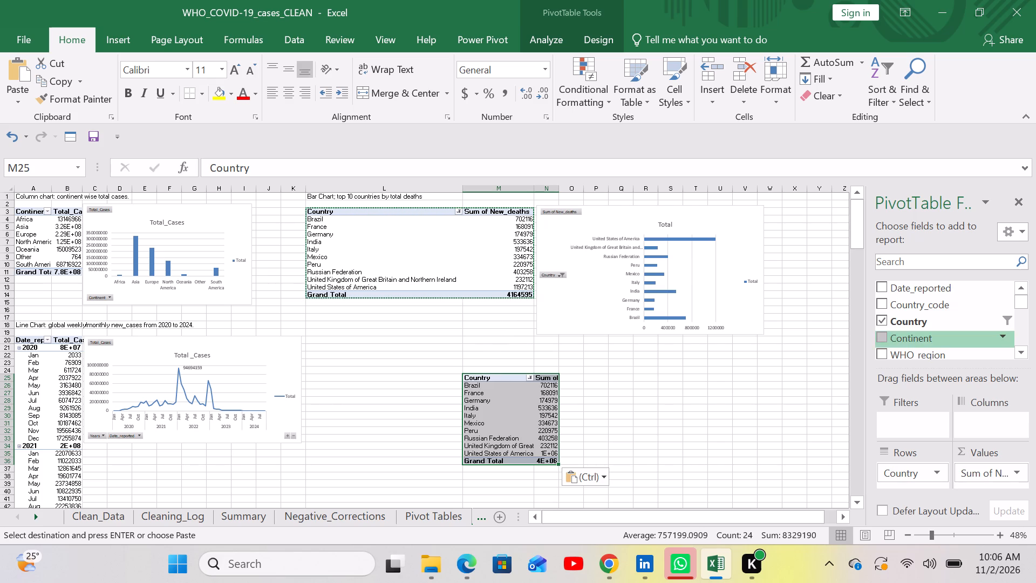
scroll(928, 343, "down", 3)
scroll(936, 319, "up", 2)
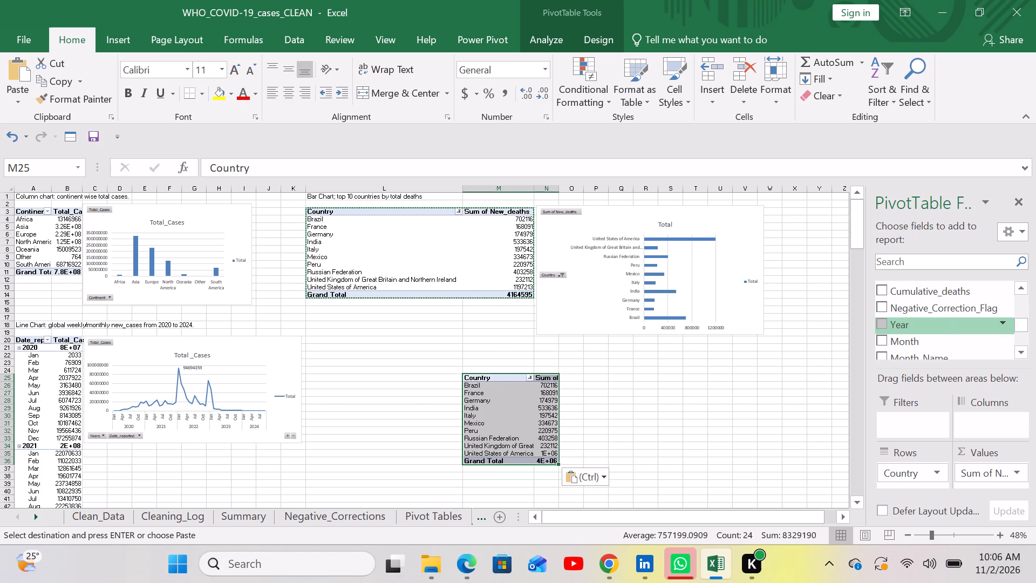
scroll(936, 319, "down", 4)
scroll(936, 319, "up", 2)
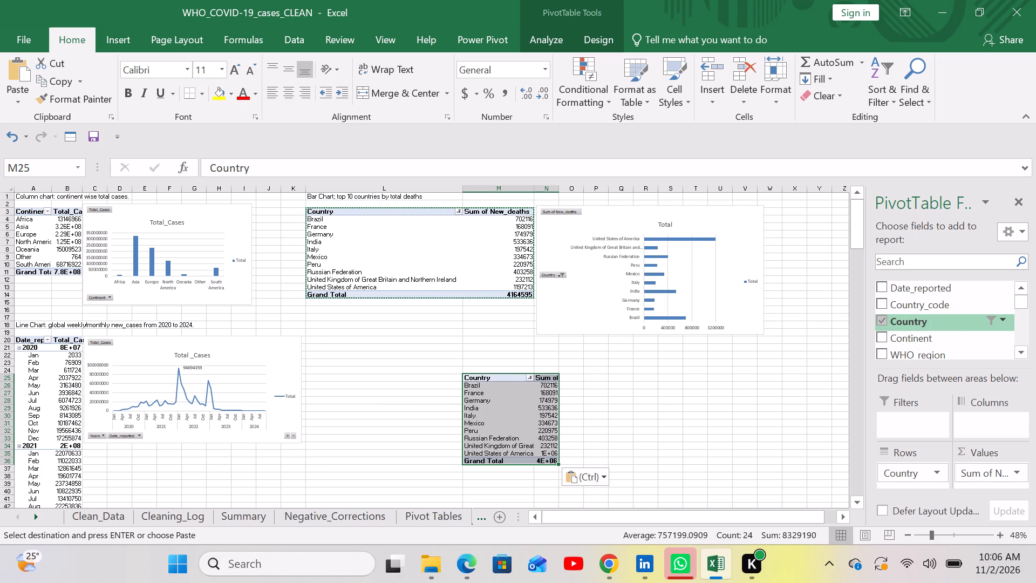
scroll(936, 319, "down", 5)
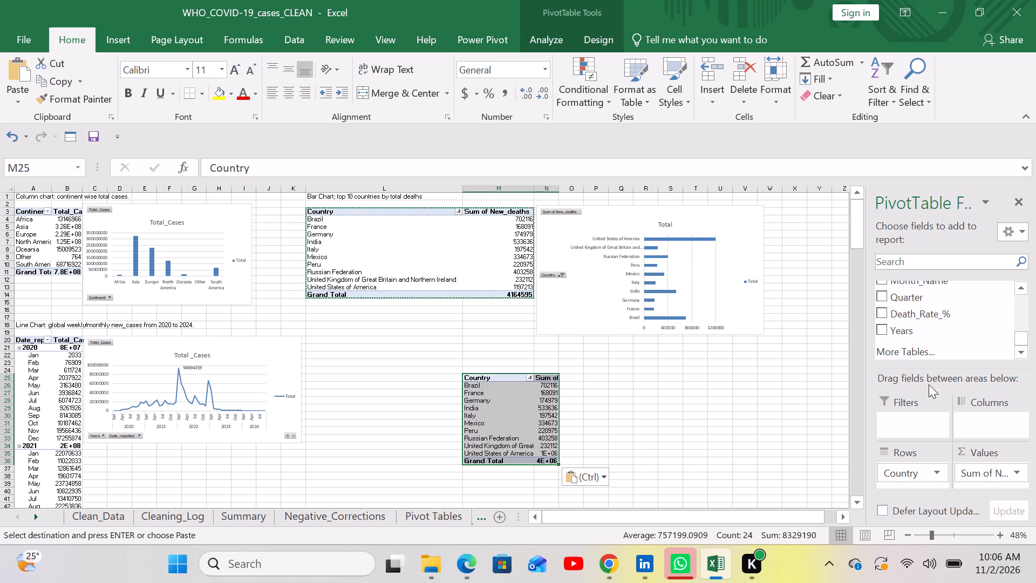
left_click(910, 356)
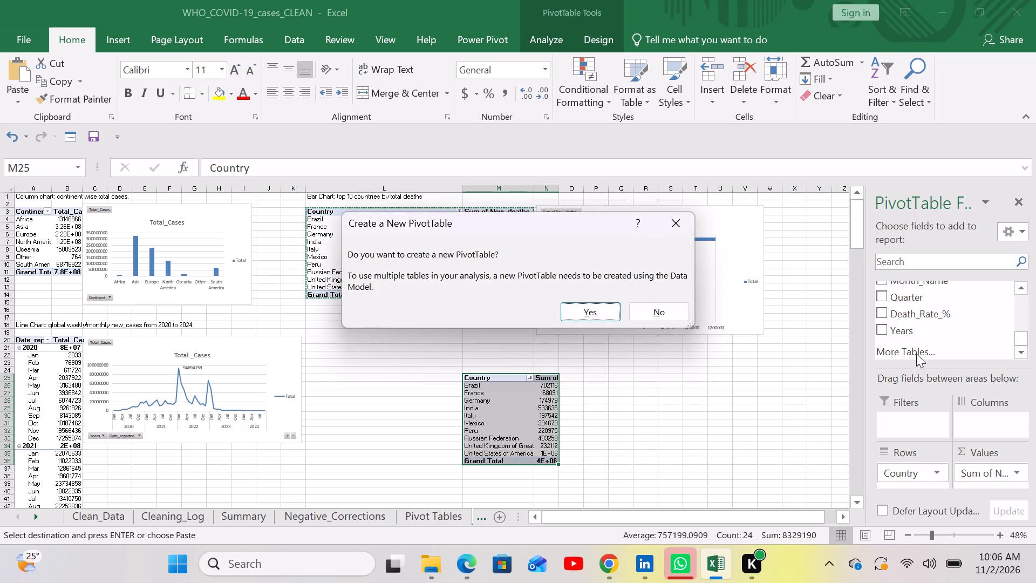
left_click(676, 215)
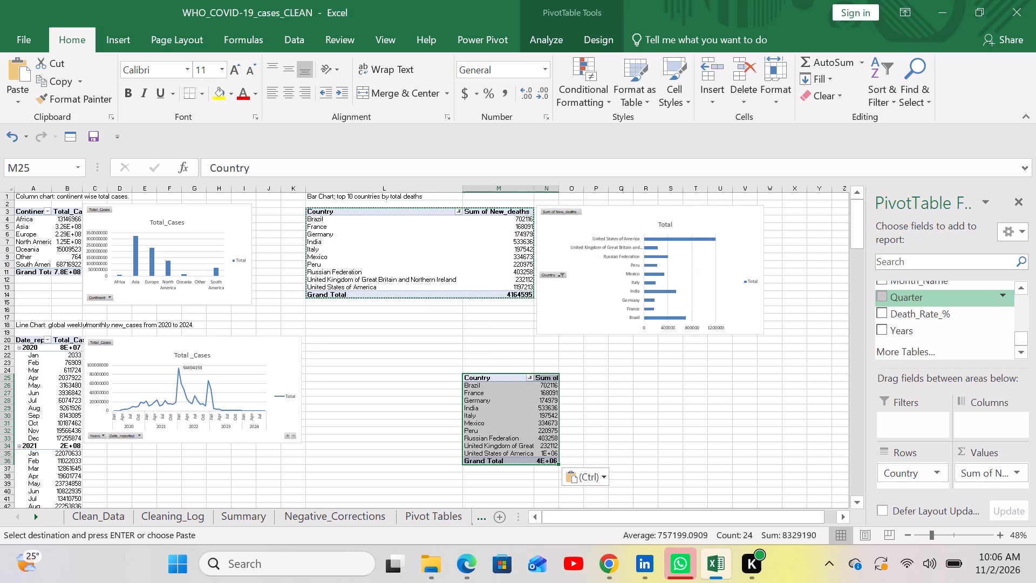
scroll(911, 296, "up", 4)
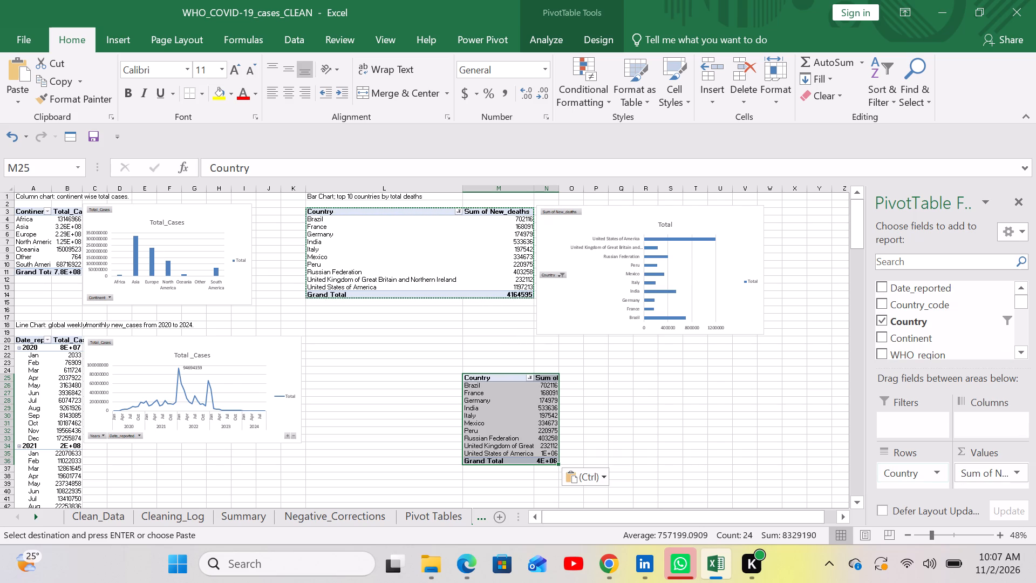
Replace the Country row field with WHO_region in the copied pivot table.
left_click_drag(919, 476, 945, 280)
left_click_drag(898, 476, 917, 308)
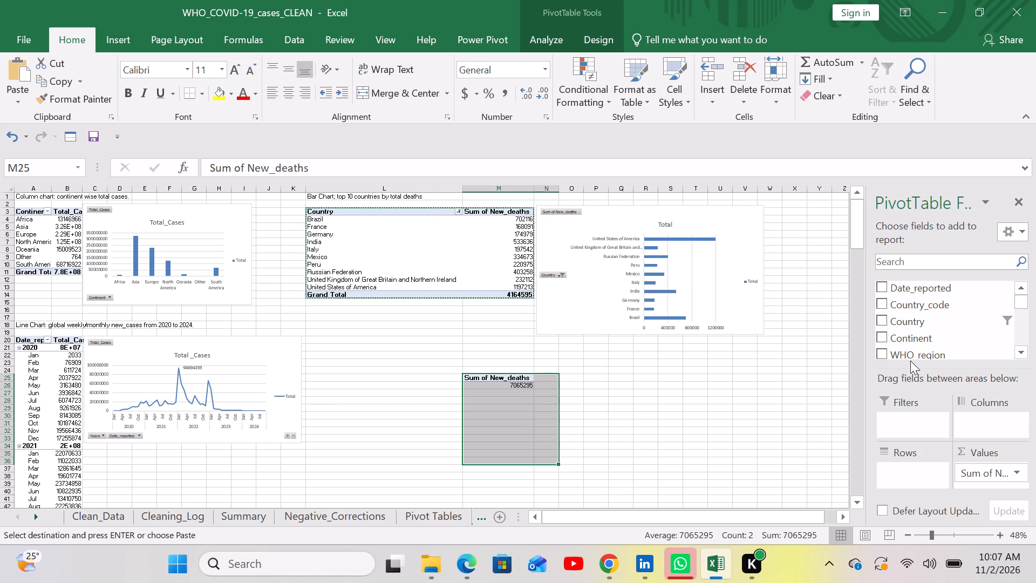
left_click_drag(908, 354, 915, 465)
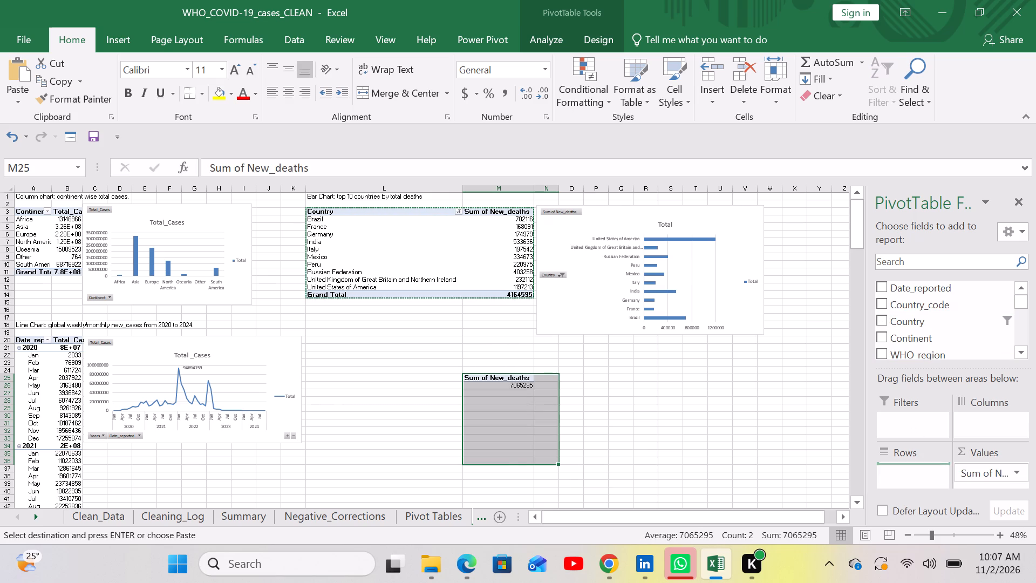
left_click_drag(915, 465, 920, 472)
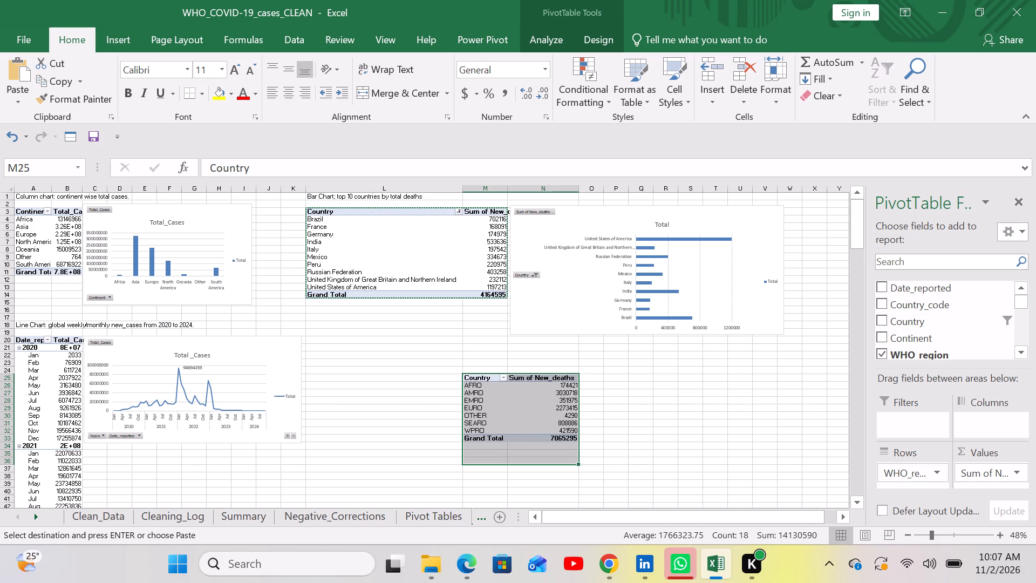
Rename the row header in cell M25 of the copied pivot table as WHO_region.
left_click(483, 381)
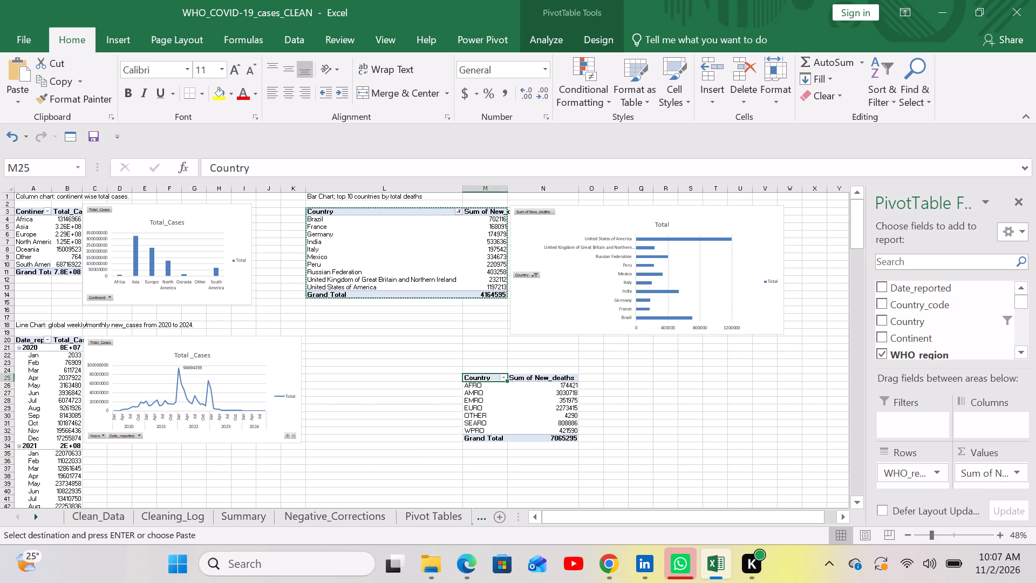
double_click(483, 376)
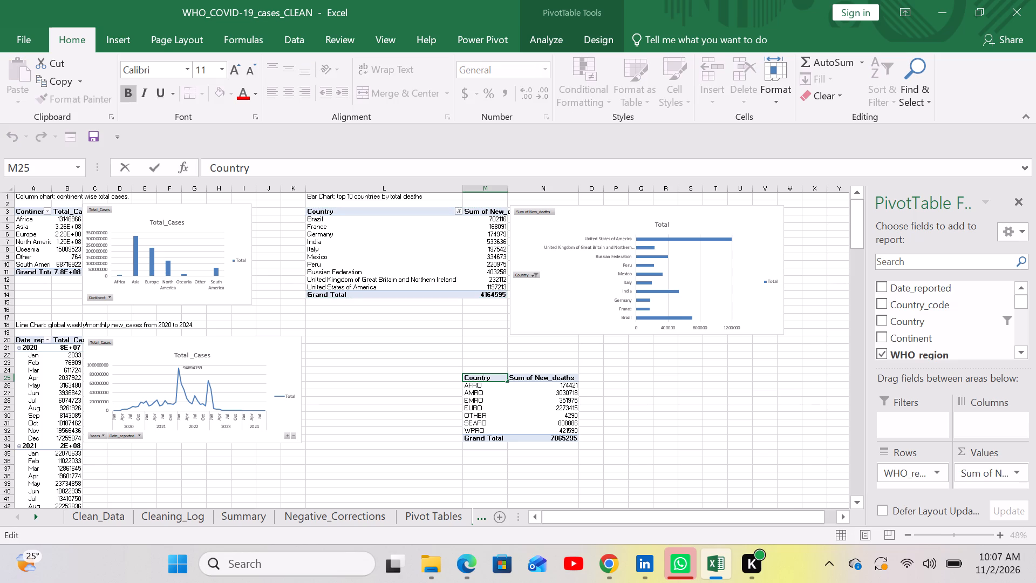
left_click(489, 376)
key("BackSpace")
key("BackSpace")
key("BackSpace")
key("BackSpace")
key("BackSpace")
key("BackSpace")
key("BackSpace")
type("WHO")
key("shift+underscore")
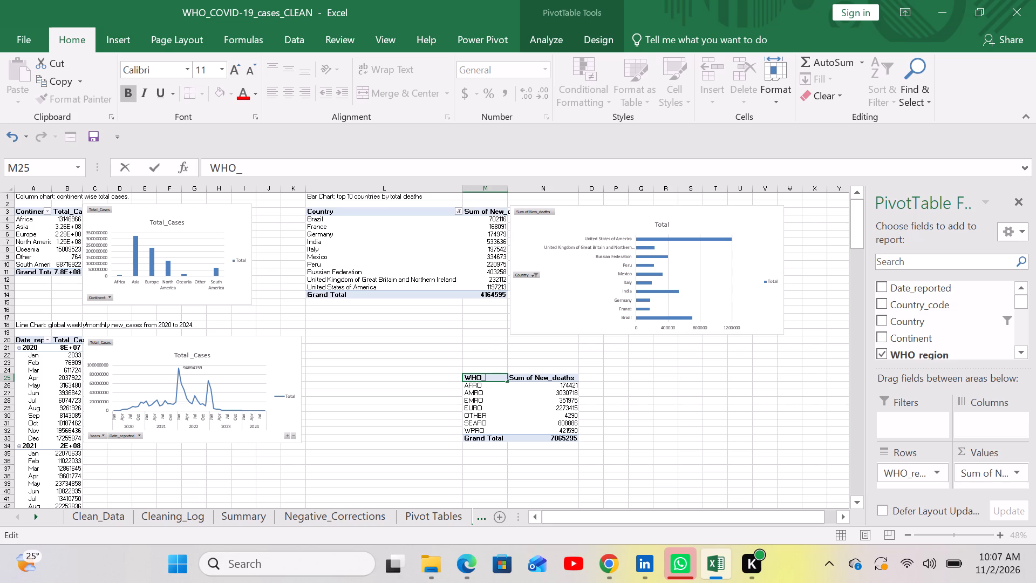
type("re")
type("gion")
key("Return")
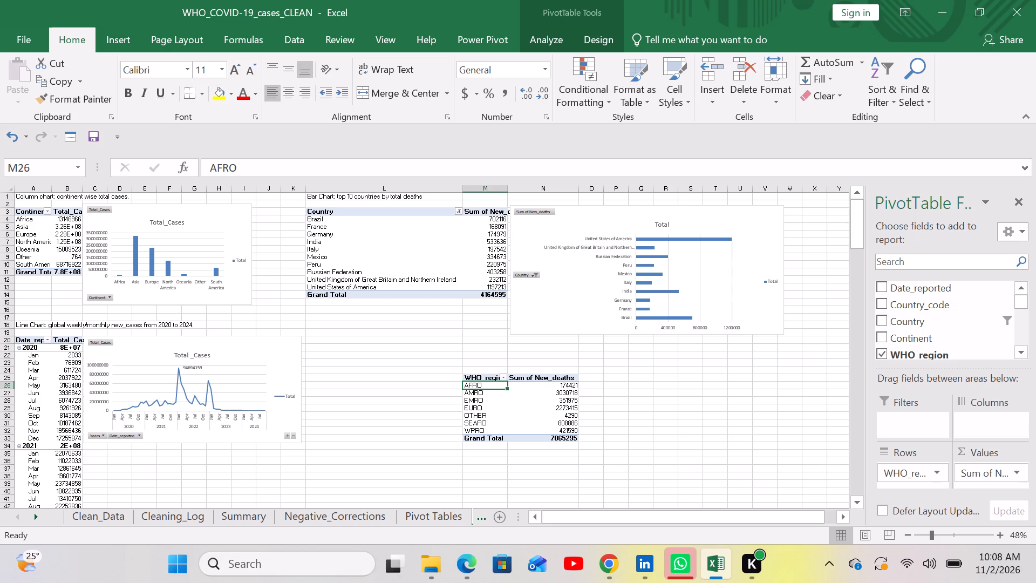
Insert a pie PivotChart from the WHO_region pivot table and place it directly beside that table, below the bar chart.
left_click(548, 35)
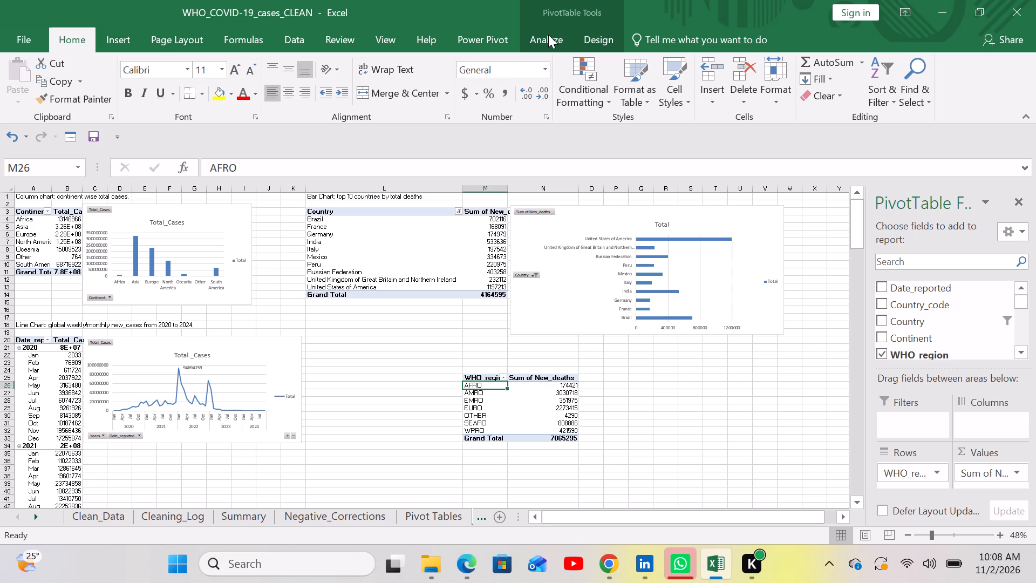
left_click(548, 35)
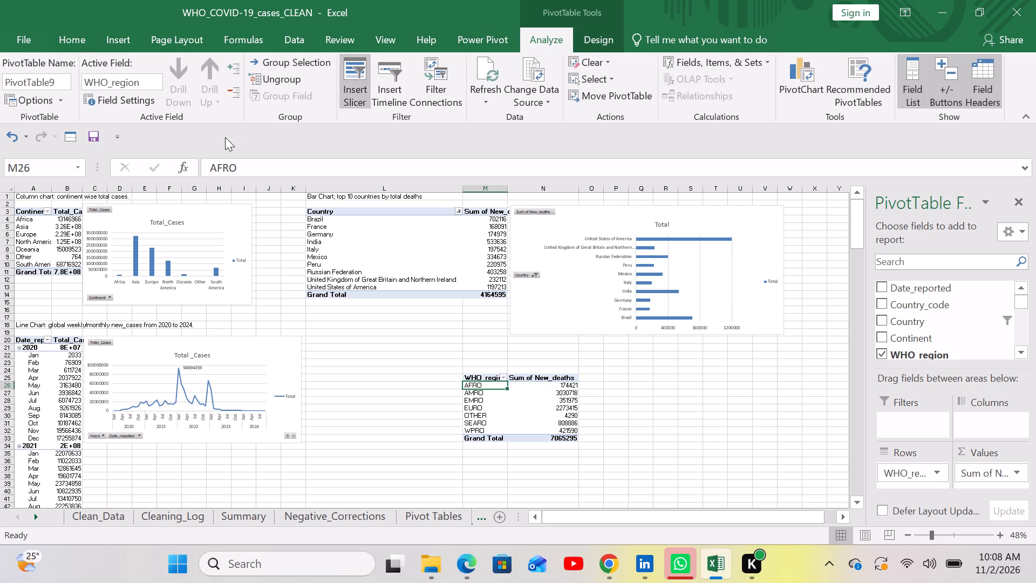
left_click(802, 75)
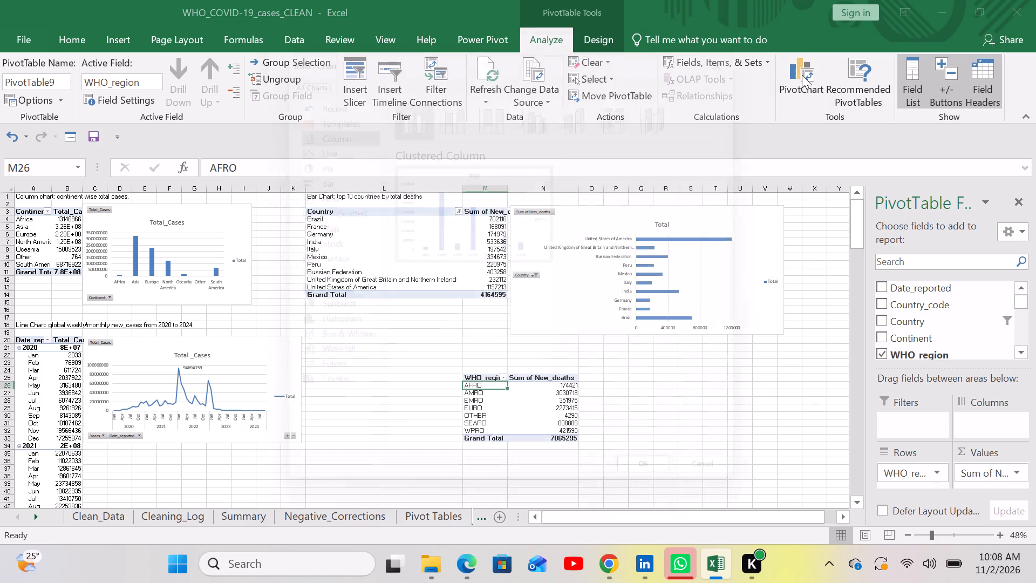
left_click(316, 157)
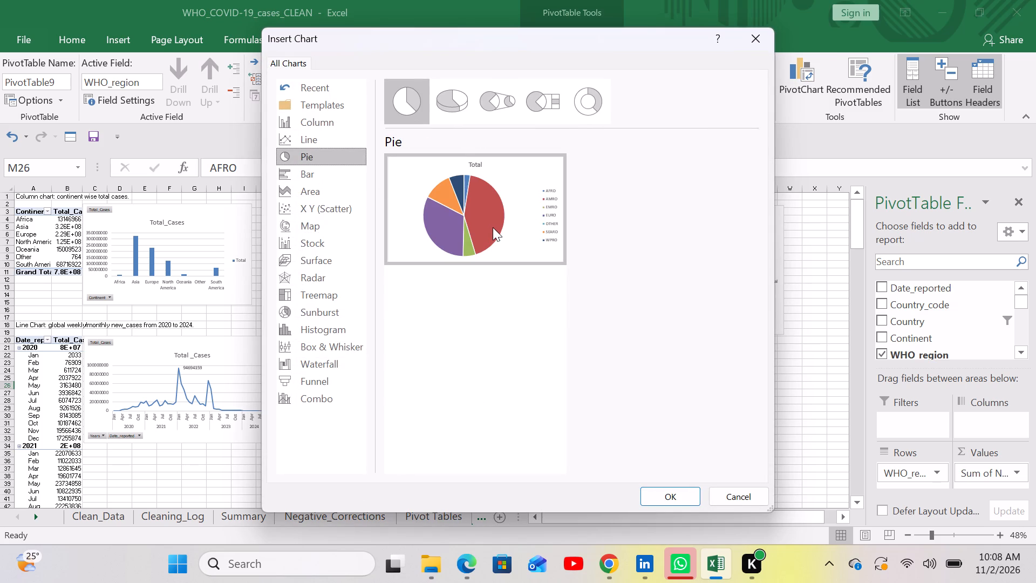
left_click(660, 490)
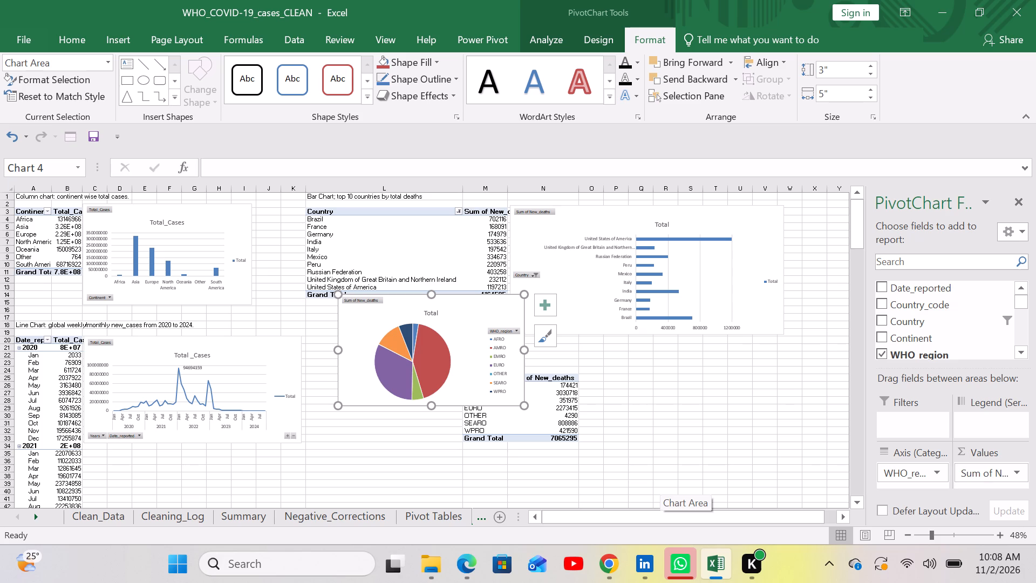
left_click_drag(475, 360, 719, 431)
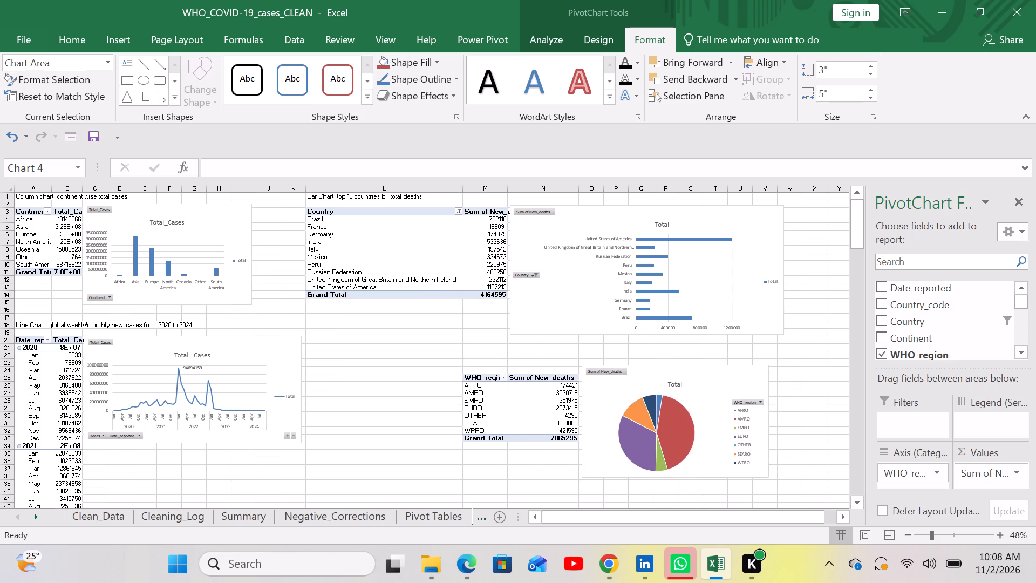
left_click_drag(719, 431, 719, 431)
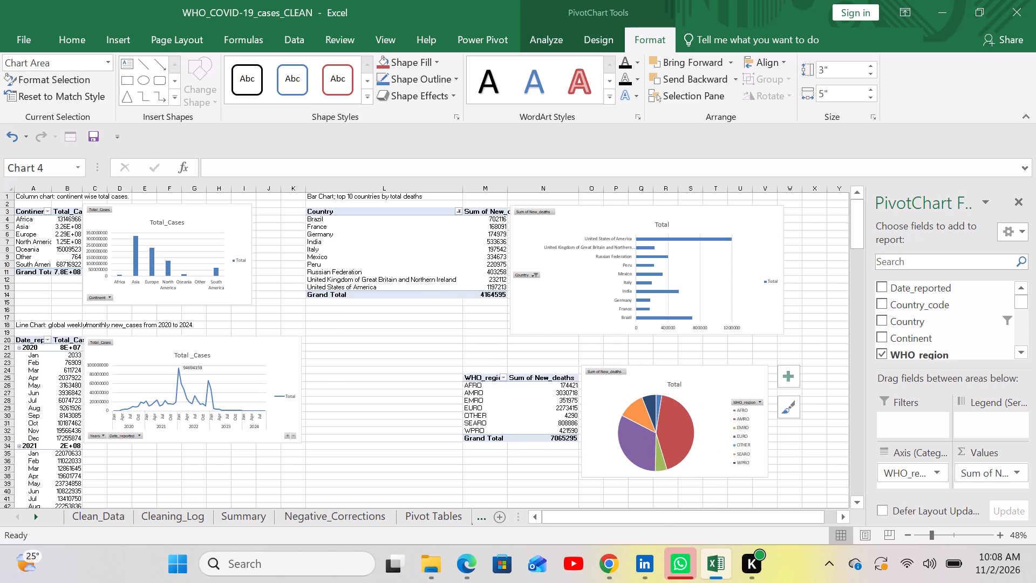
Add data labels to the slices of the WHO region pie chart.
left_click(681, 420)
right_click(681, 420)
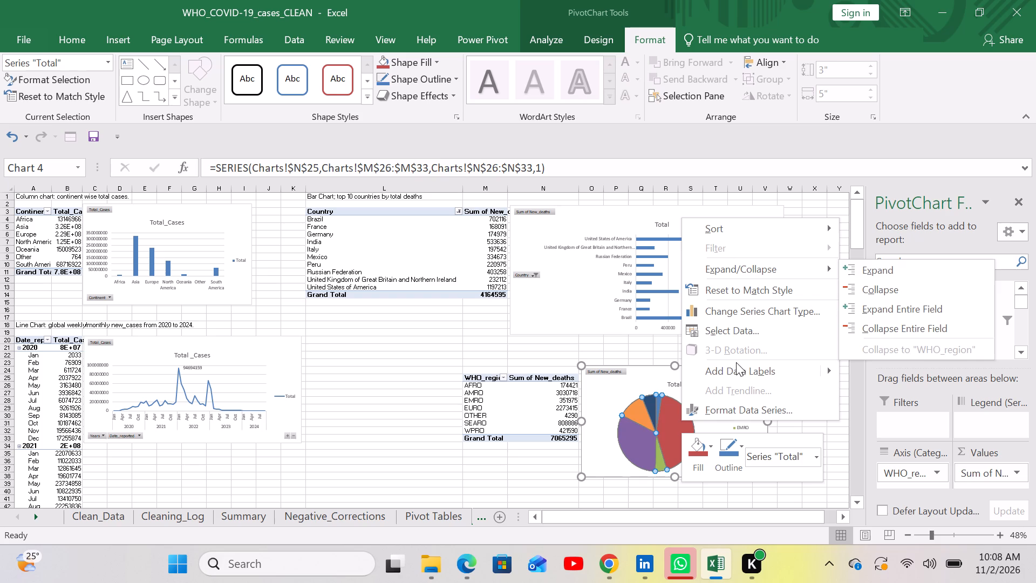
left_click(735, 367)
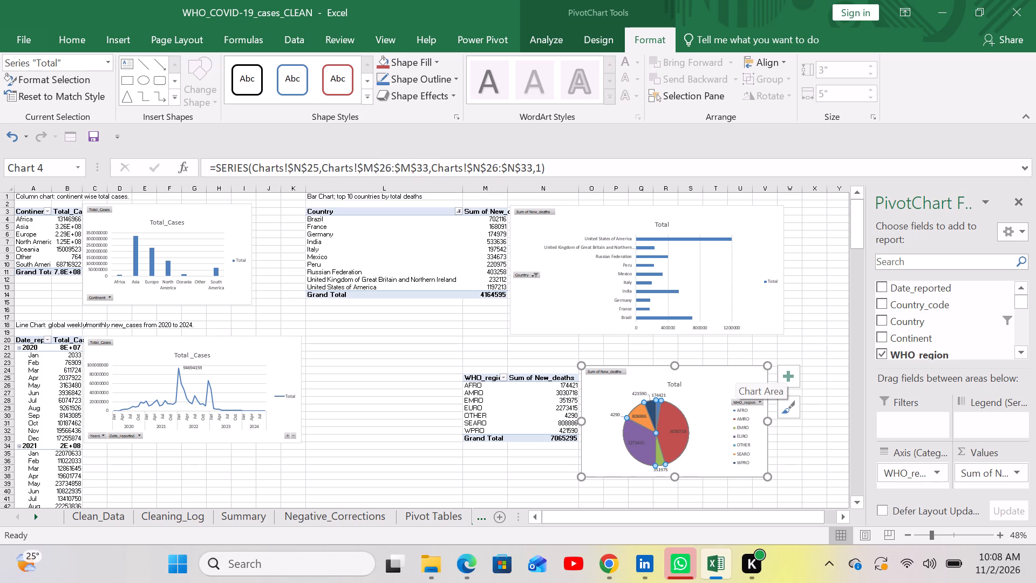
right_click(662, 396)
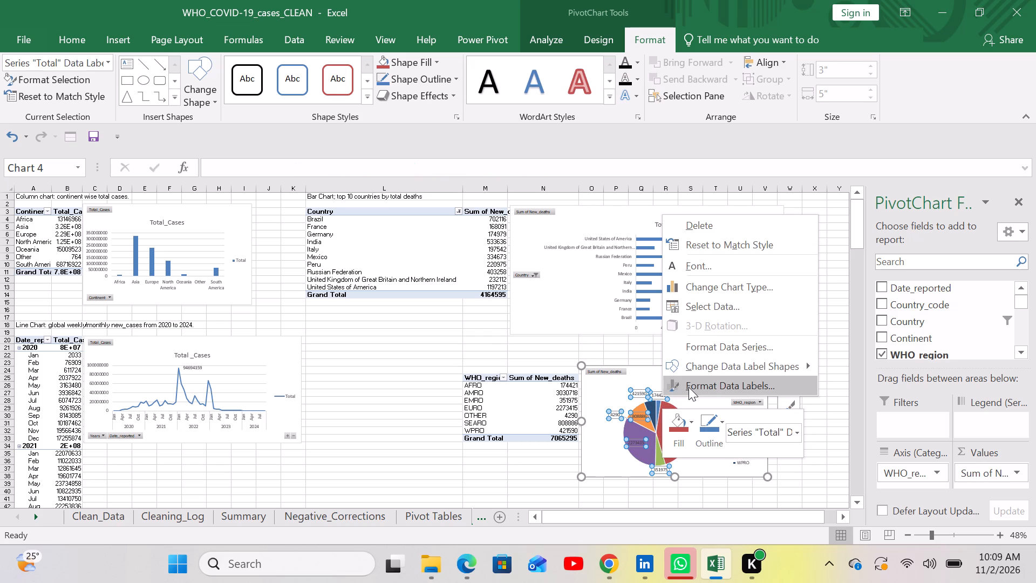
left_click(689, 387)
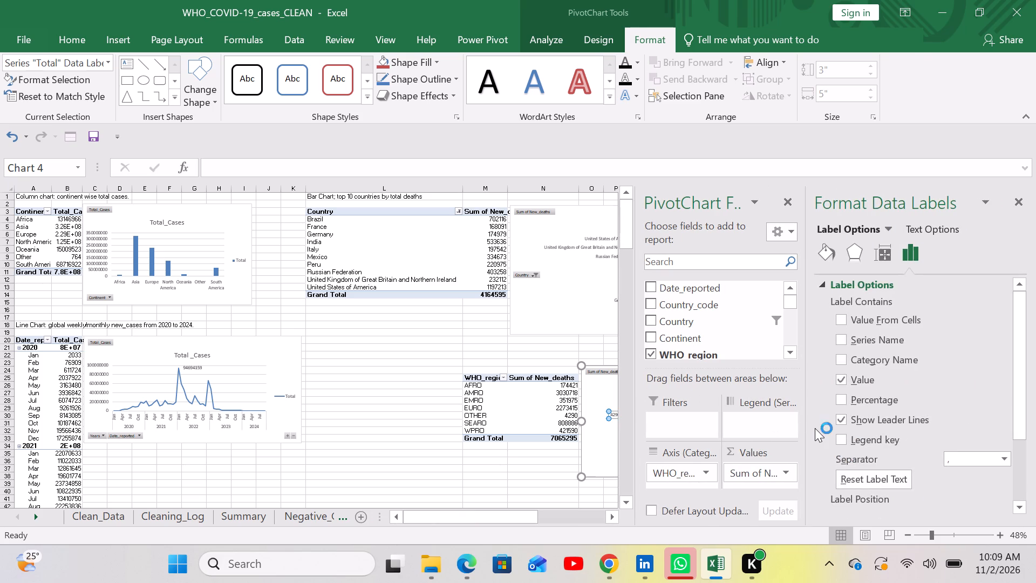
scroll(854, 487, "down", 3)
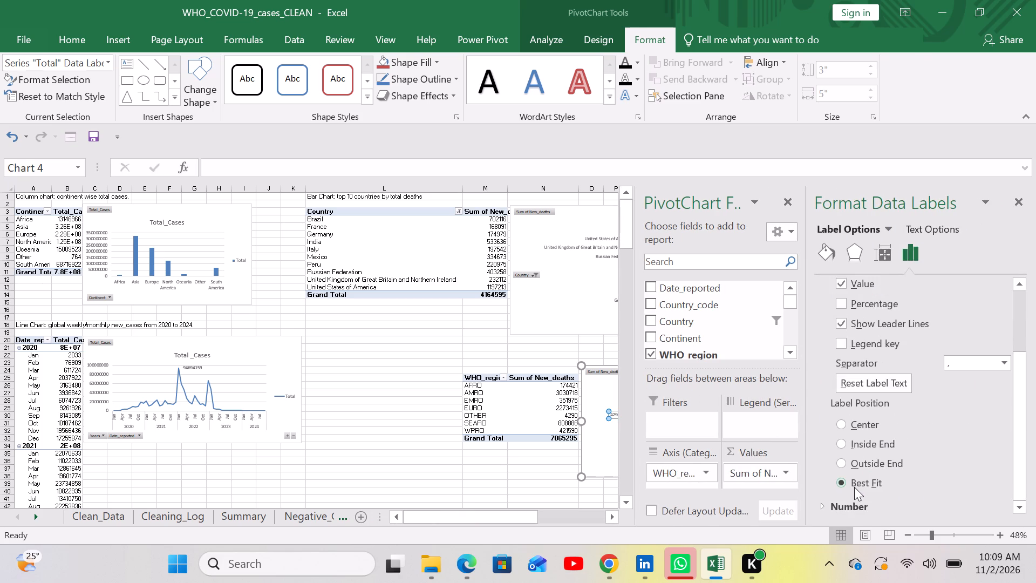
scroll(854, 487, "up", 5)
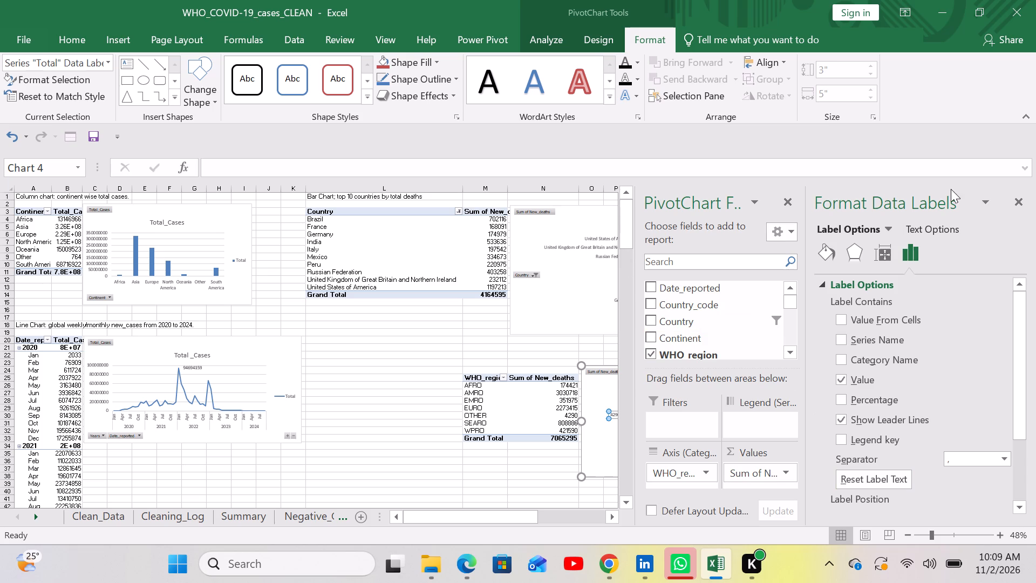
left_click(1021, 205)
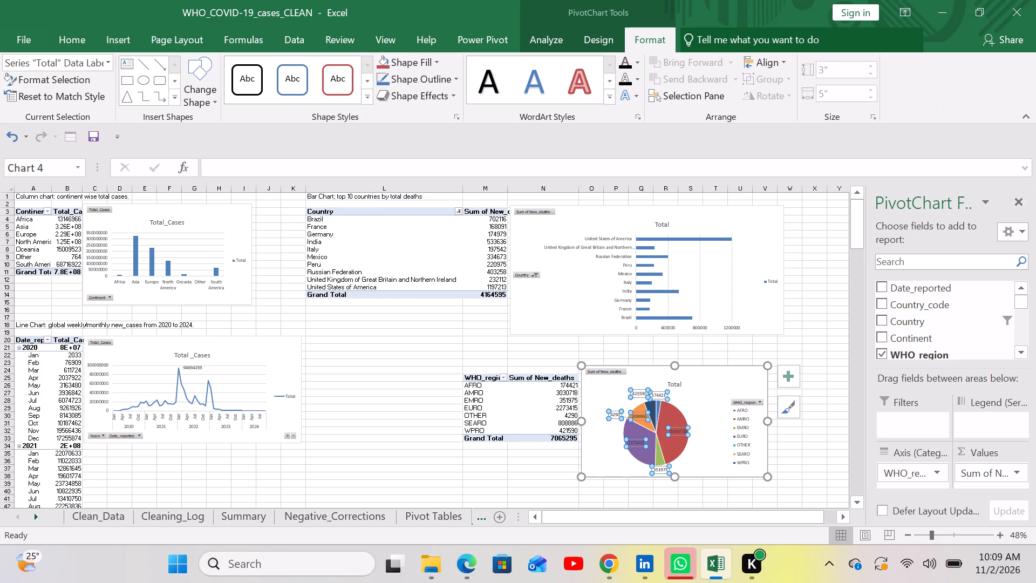
Open the available options for the WHO region pie chart's chart area.
left_click(715, 381)
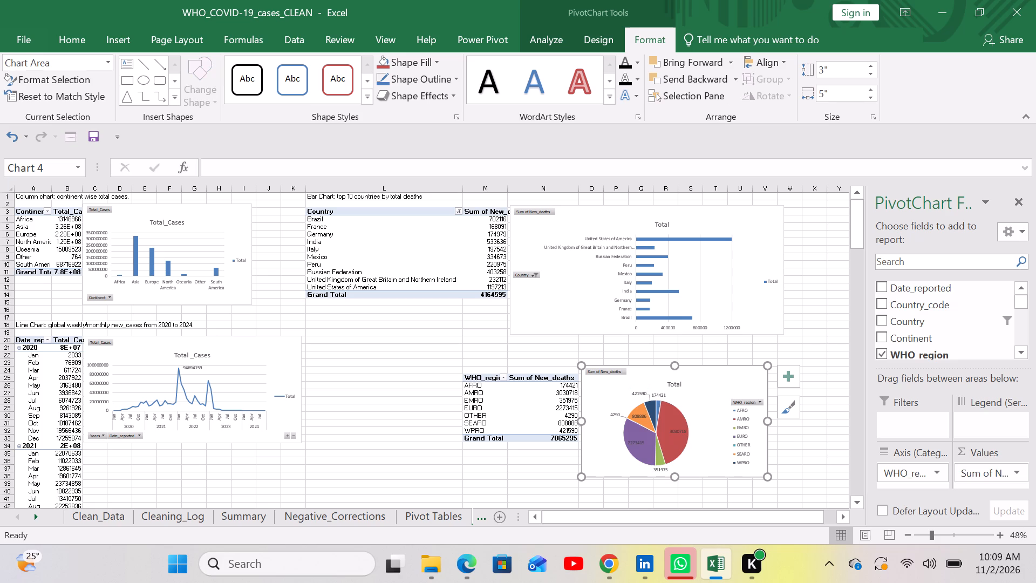
right_click(715, 381)
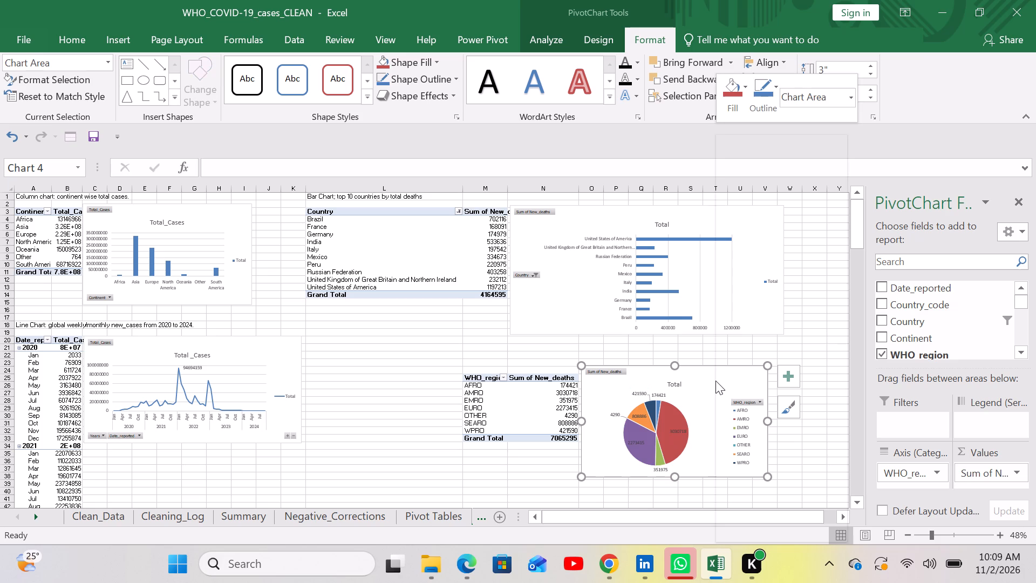
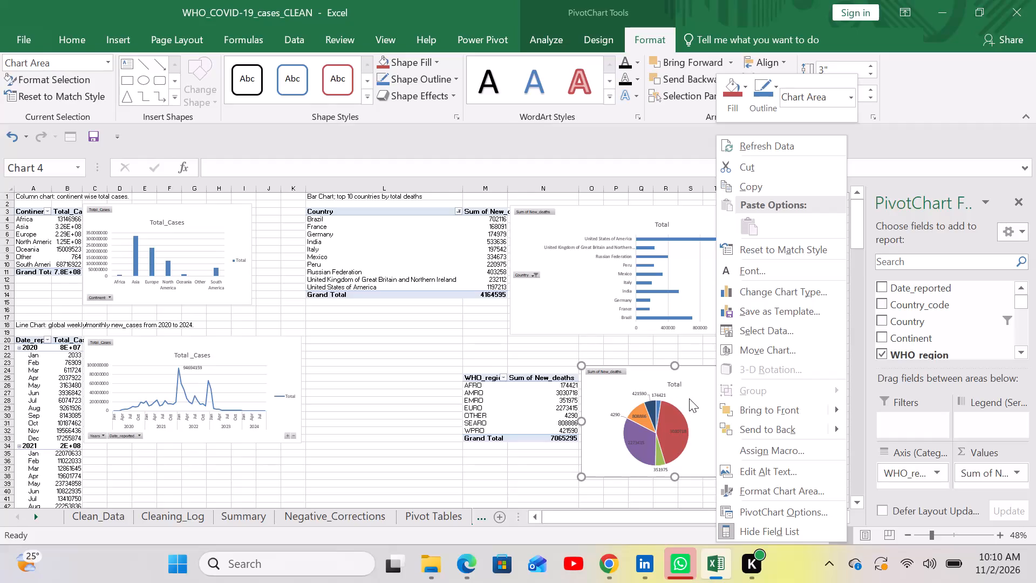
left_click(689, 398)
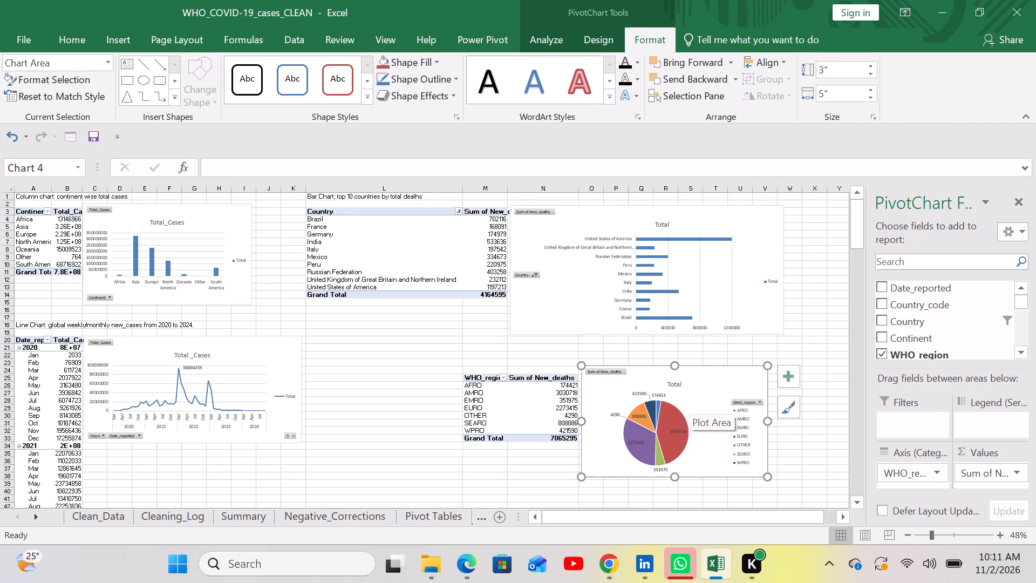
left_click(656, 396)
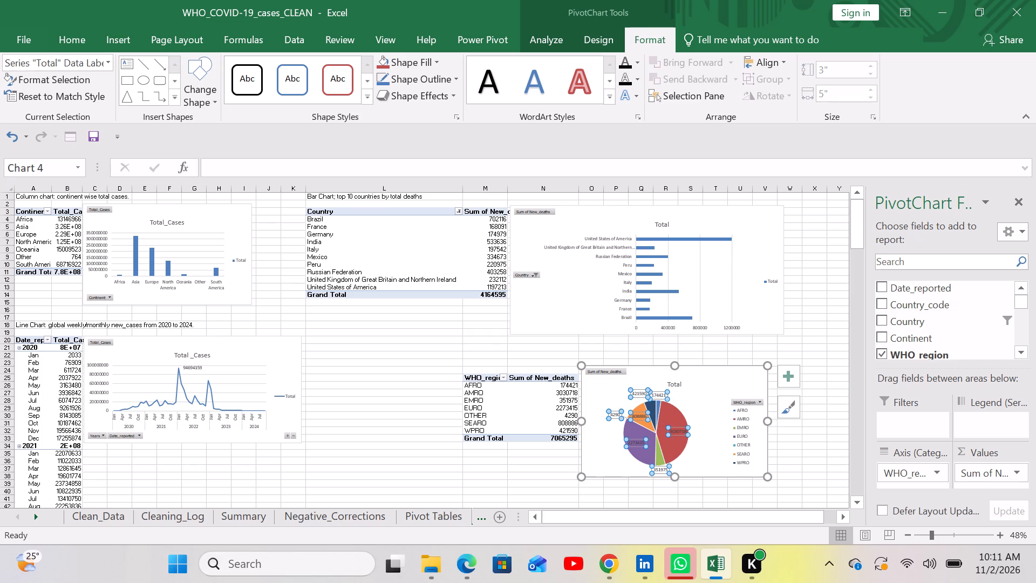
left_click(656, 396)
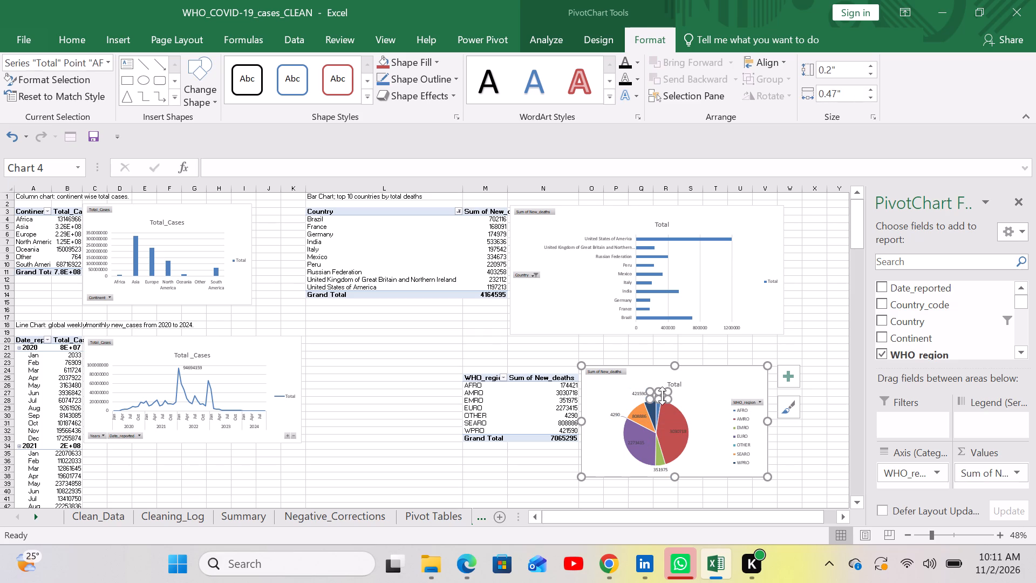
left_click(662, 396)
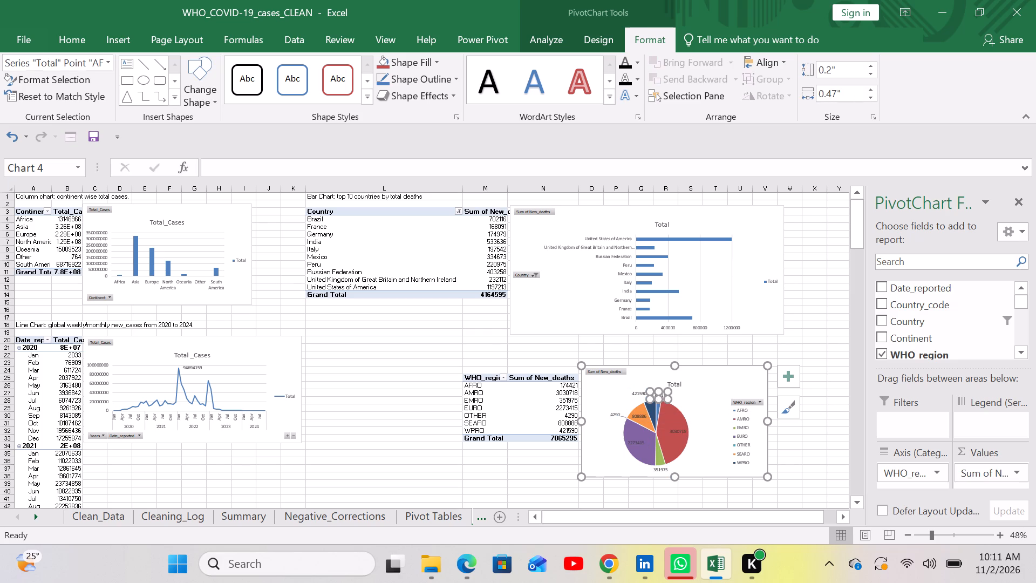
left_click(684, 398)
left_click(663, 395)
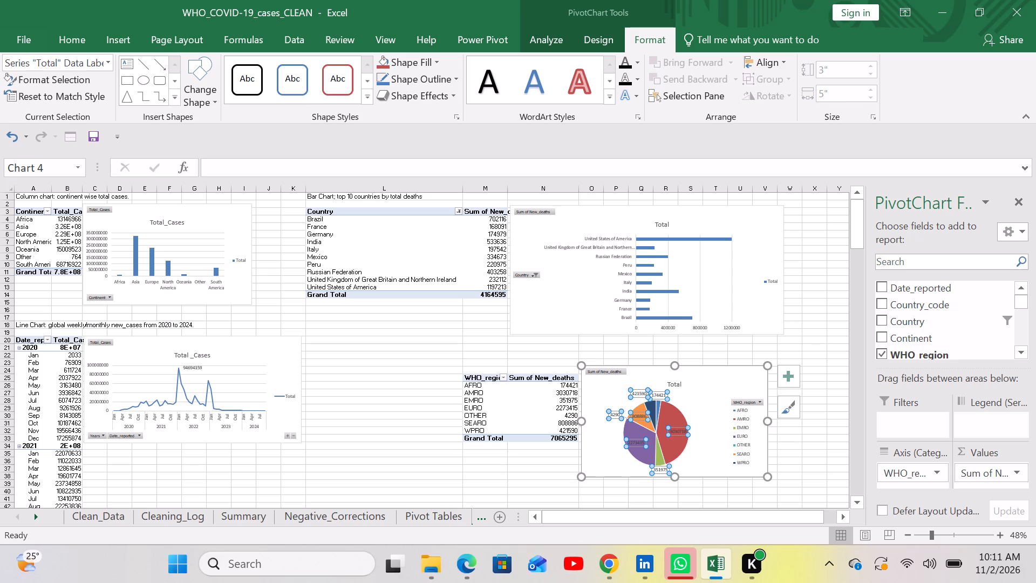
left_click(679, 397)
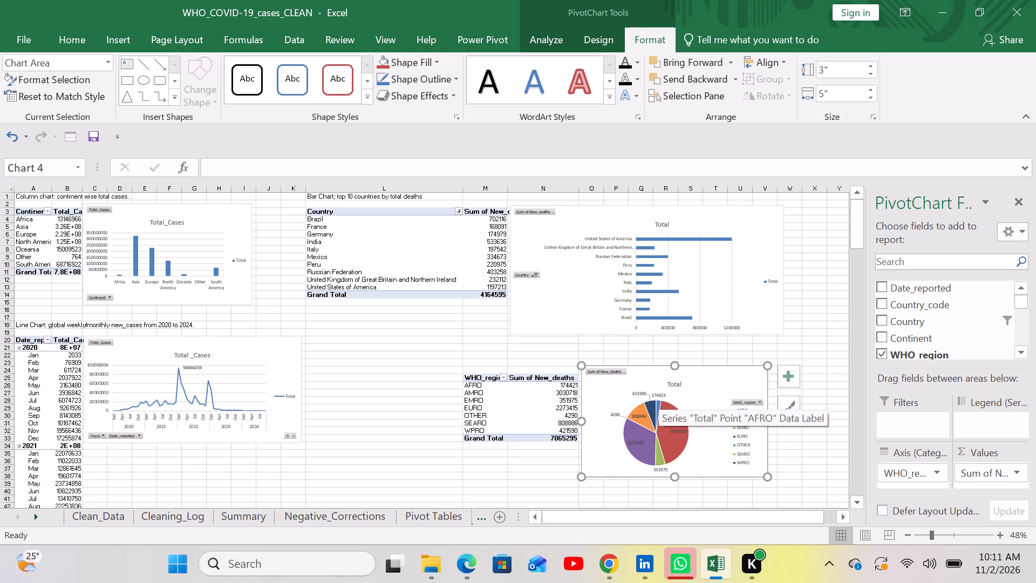
Format the WHO region pie chart's data labels to show category name and percentage instead of the value.
right_click(659, 394)
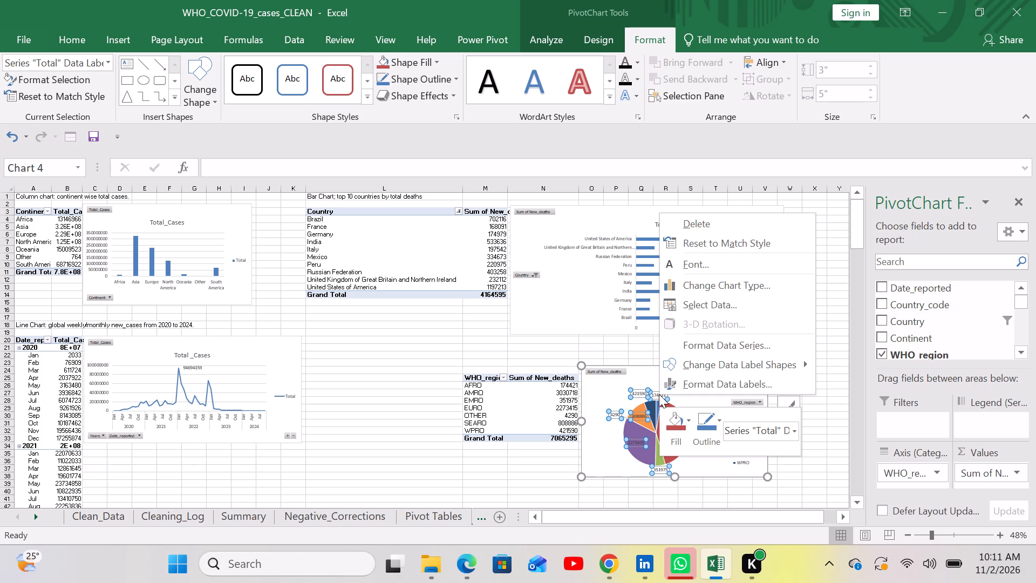
left_click(703, 387)
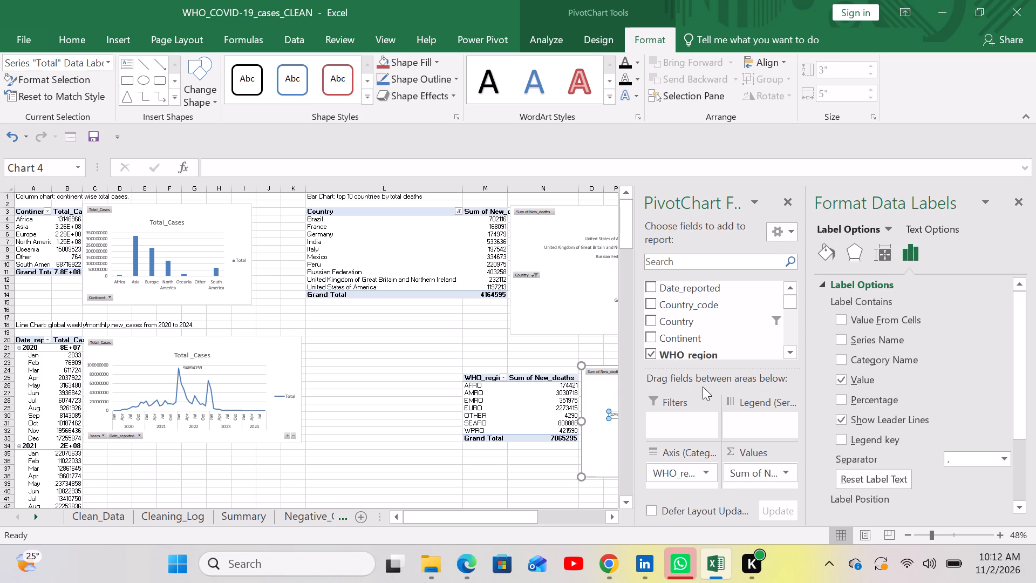
left_click(843, 393)
left_click(839, 358)
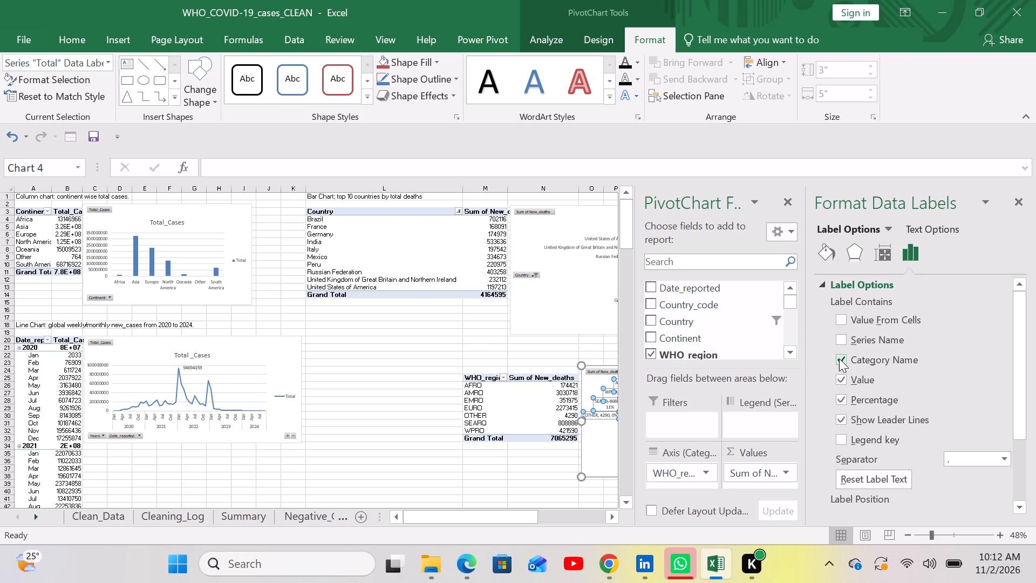
left_click(838, 378)
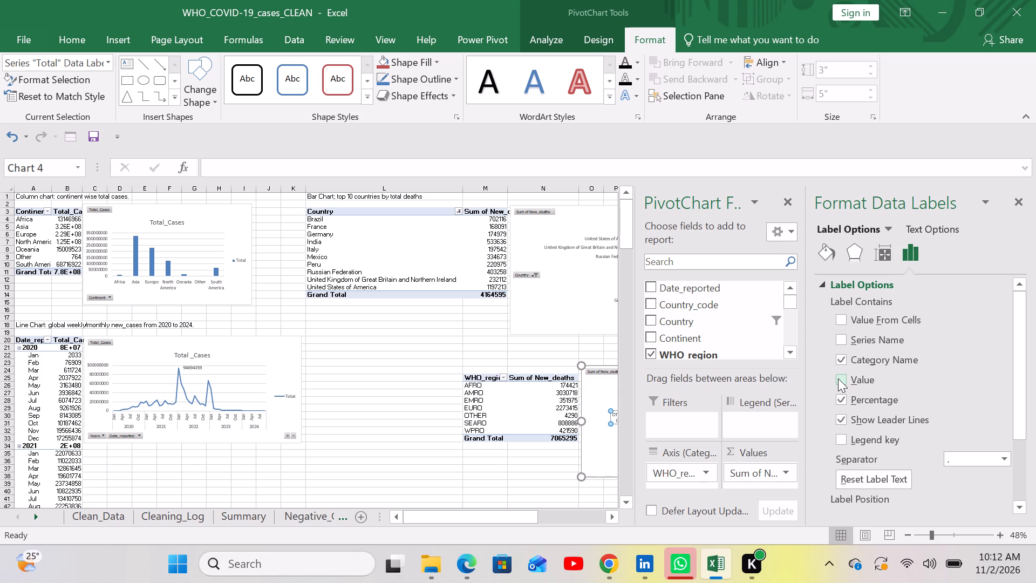
scroll(838, 378, "down", 2)
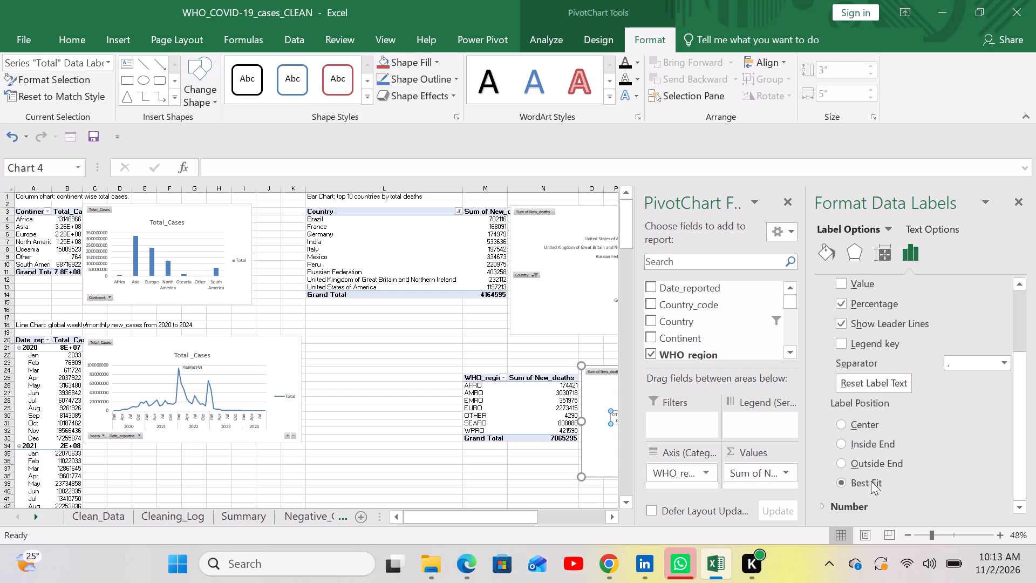
scroll(963, 449, "up", 1)
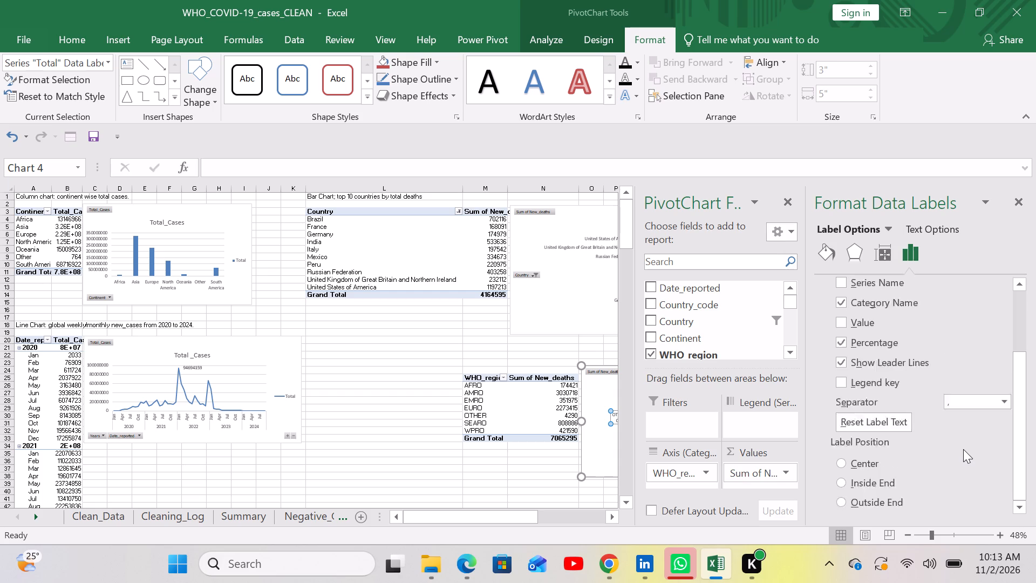
scroll(963, 449, "up", 2)
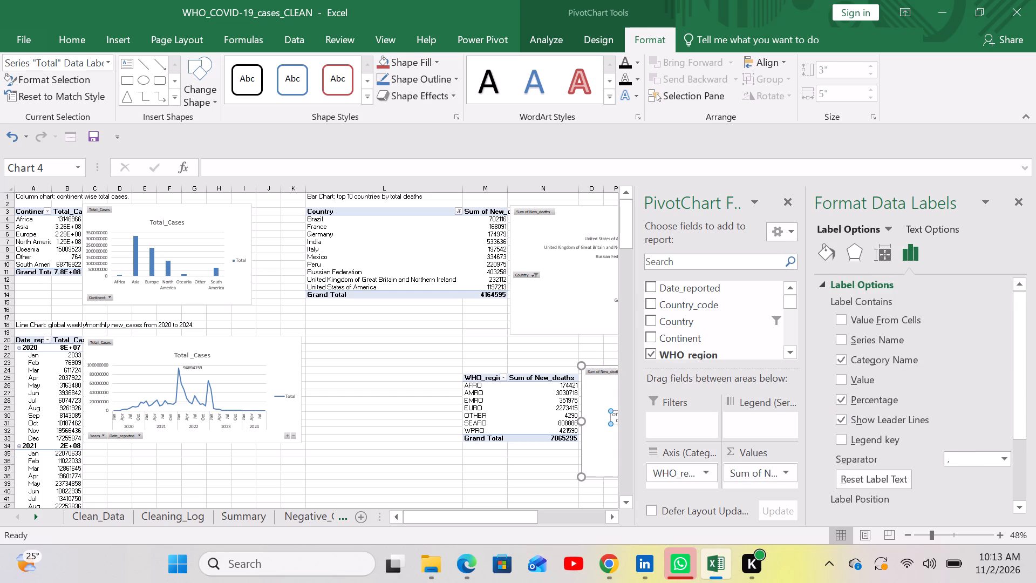
scroll(557, 348, "left", 3)
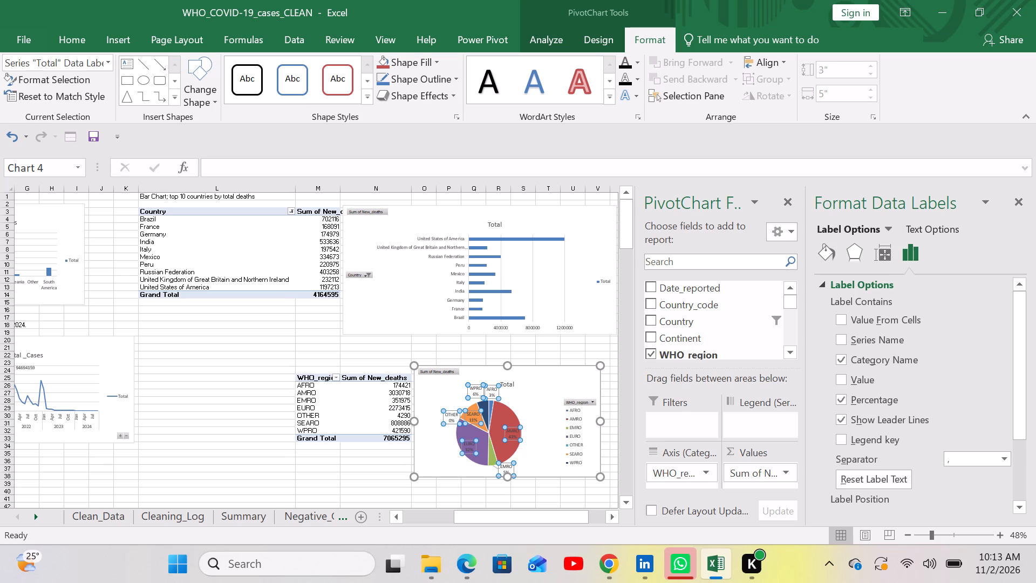
left_click(532, 394)
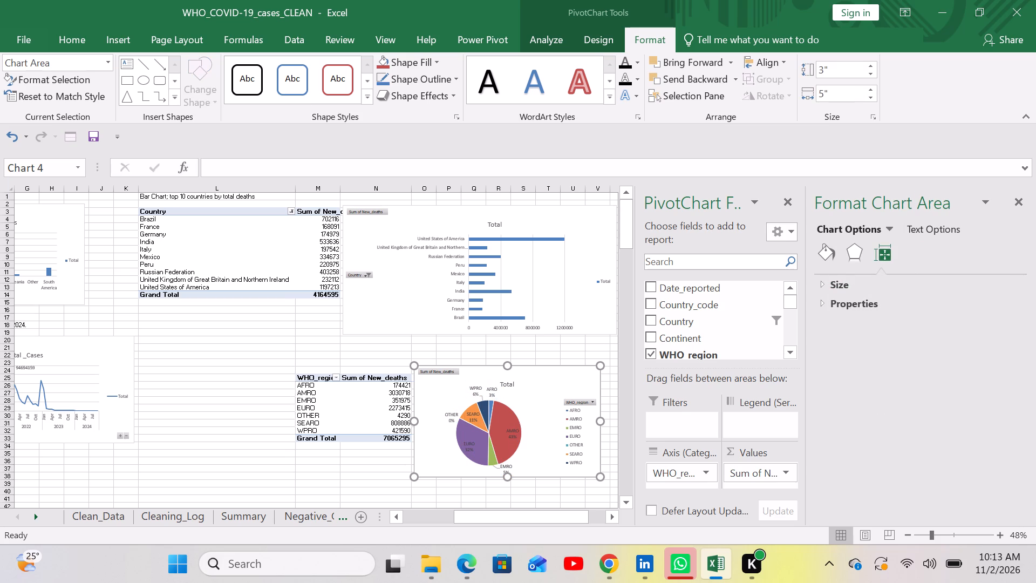
left_click(1015, 200)
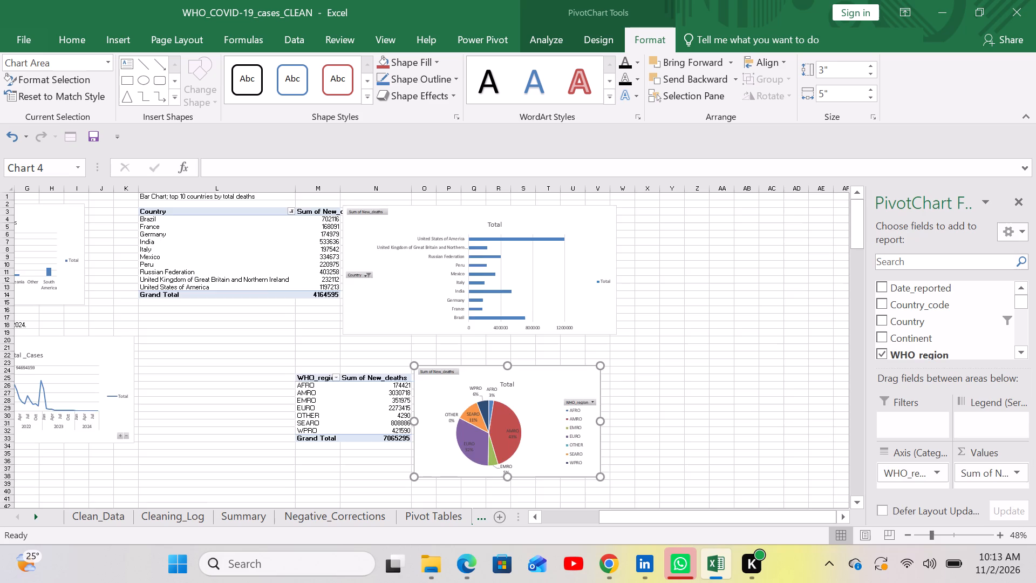
Copy the whole WHO_region pivot table with its grand total and paste it at cell L42.
scroll(645, 345, "down", 2)
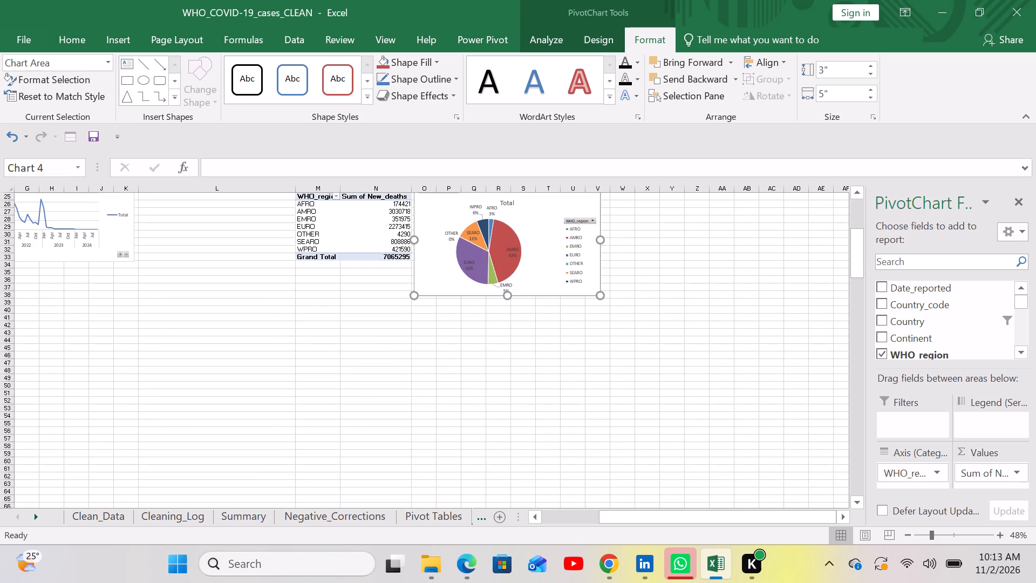
scroll(645, 345, "up", 6)
scroll(645, 345, "right", 6)
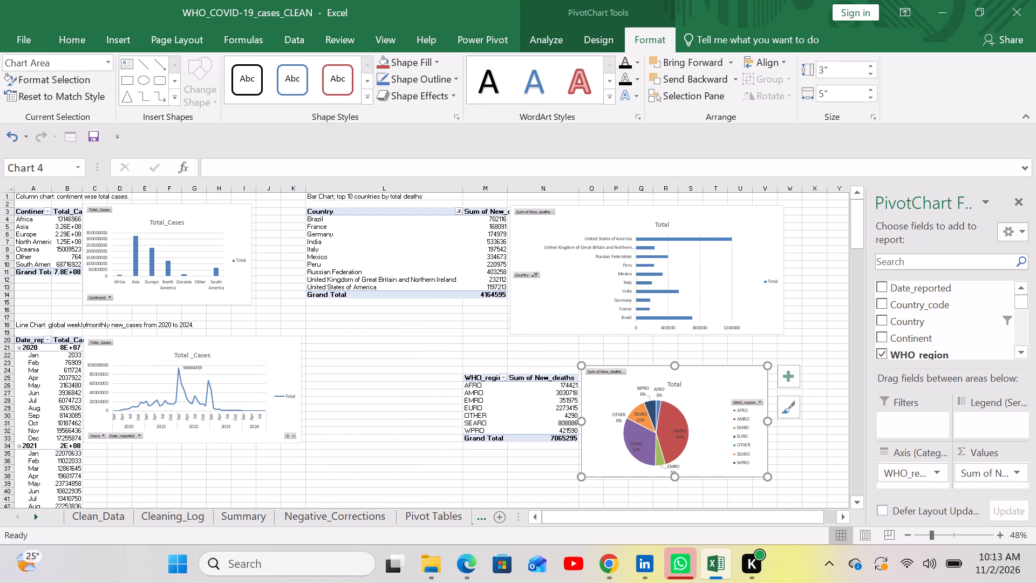
scroll(427, 487, "down", 3)
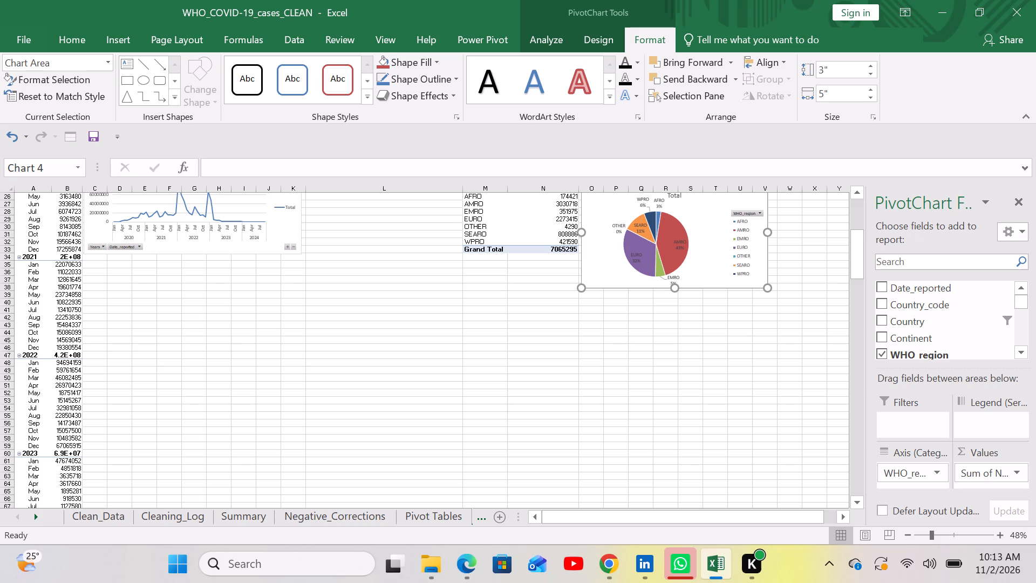
scroll(296, 291, "up", 2)
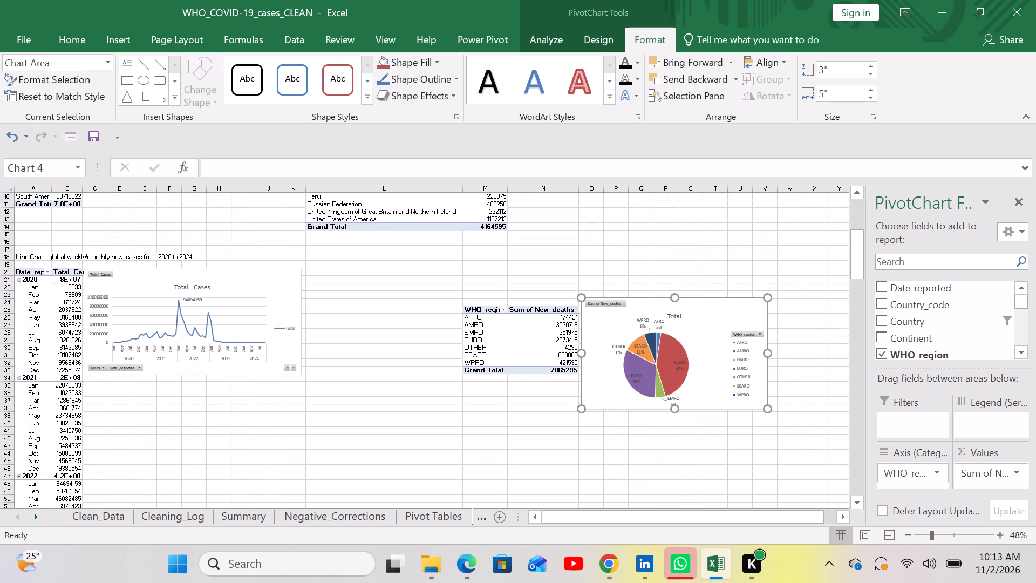
left_click_drag(477, 310, 503, 328)
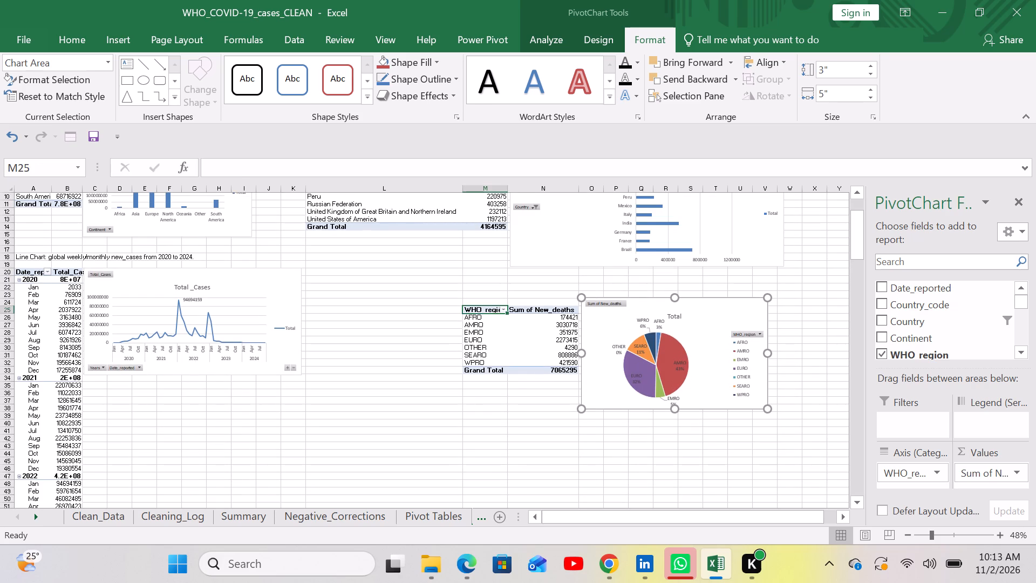
left_click_drag(503, 328, 556, 371)
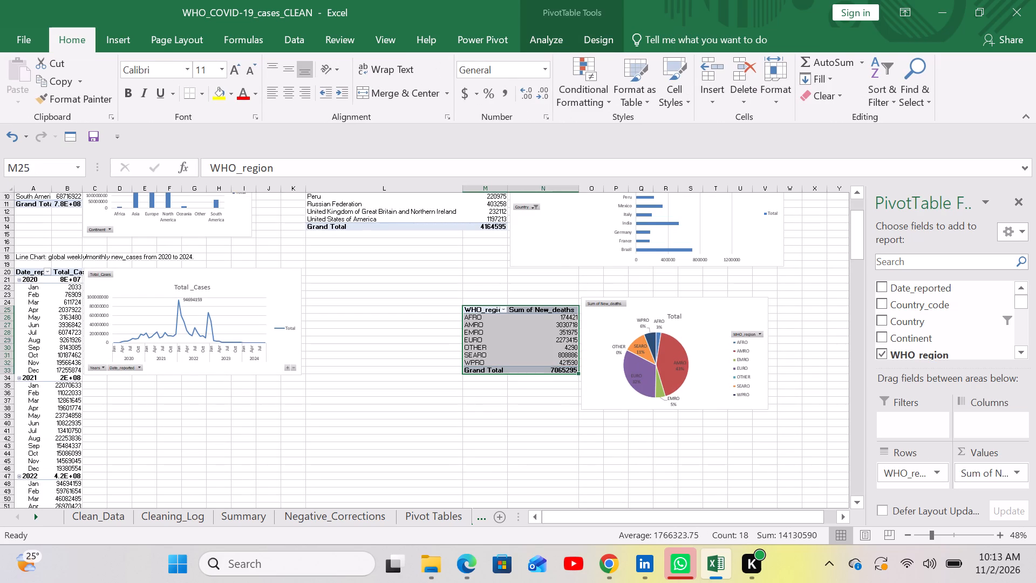
key("ctrl+c")
scroll(281, 450, "down", 2)
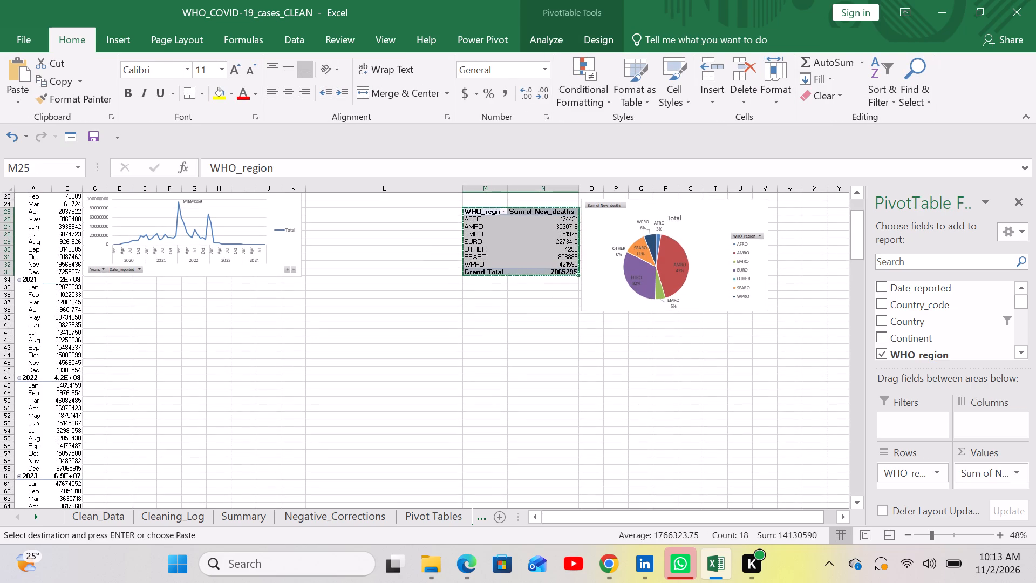
left_click(330, 341)
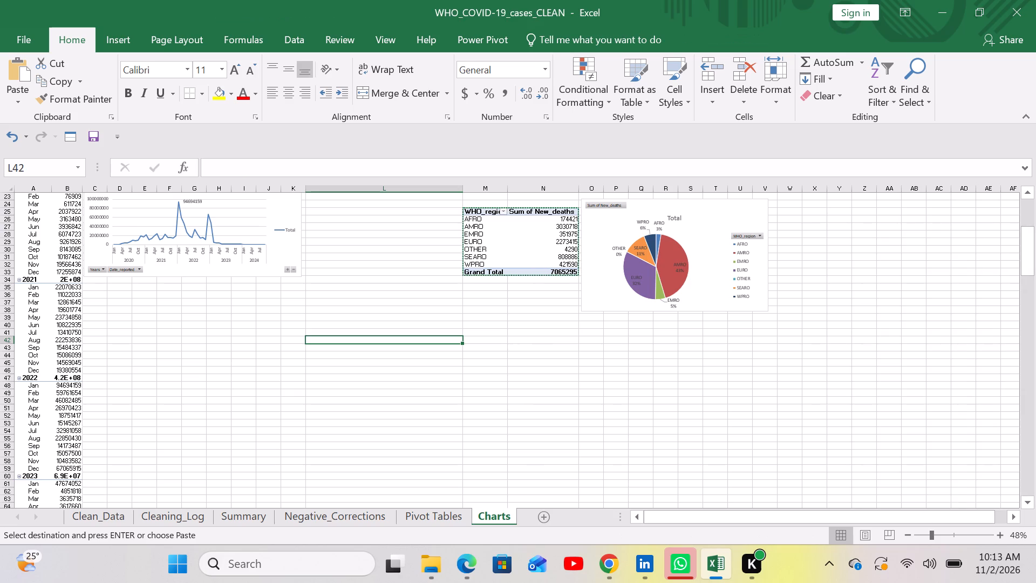
key("ctrl+v")
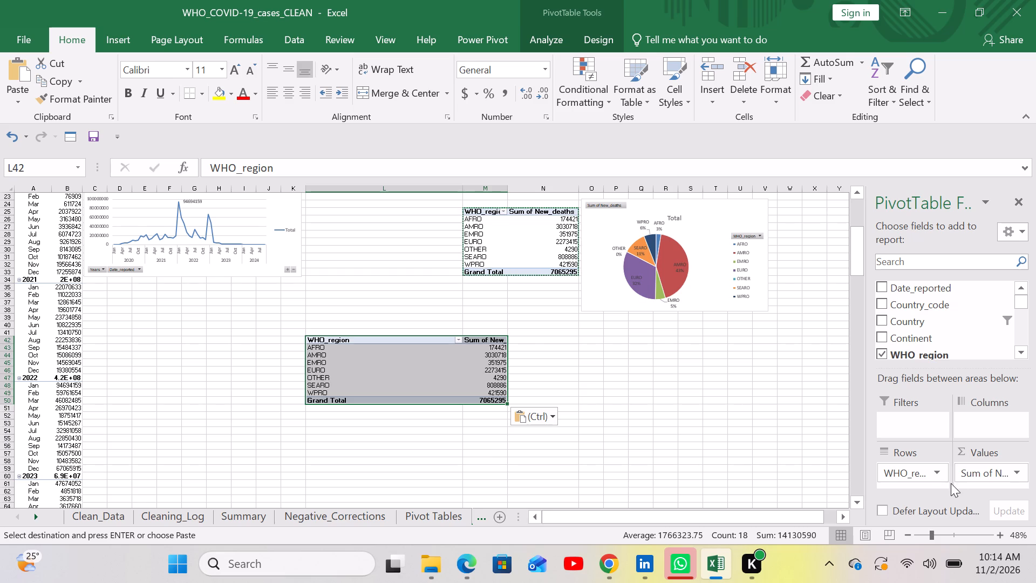
Replace the WHO_region row field with Year in the pivot table at L42.
scroll(912, 345, "down", 2)
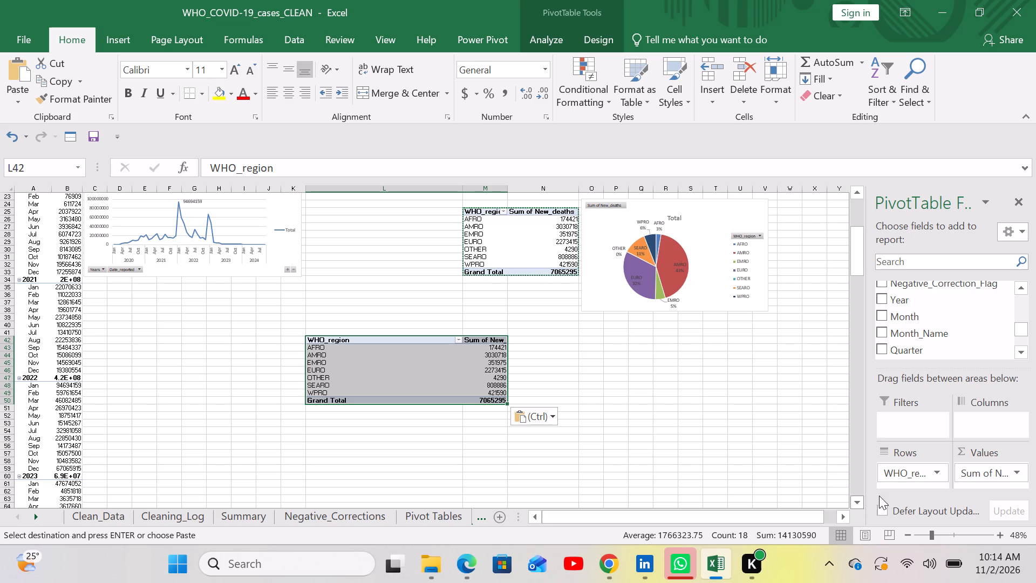
left_click_drag(900, 476, 918, 356)
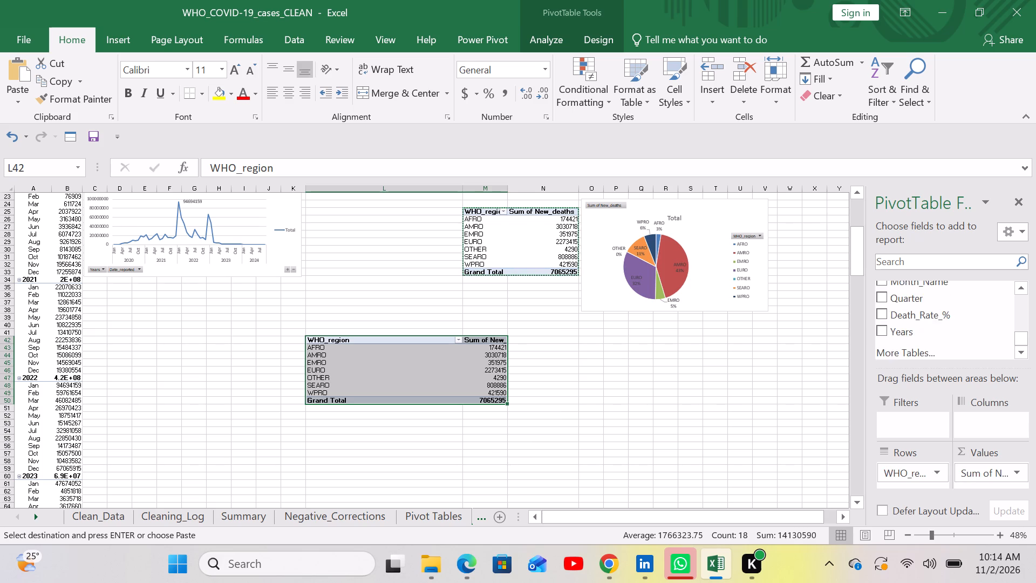
left_click_drag(918, 356, 939, 284)
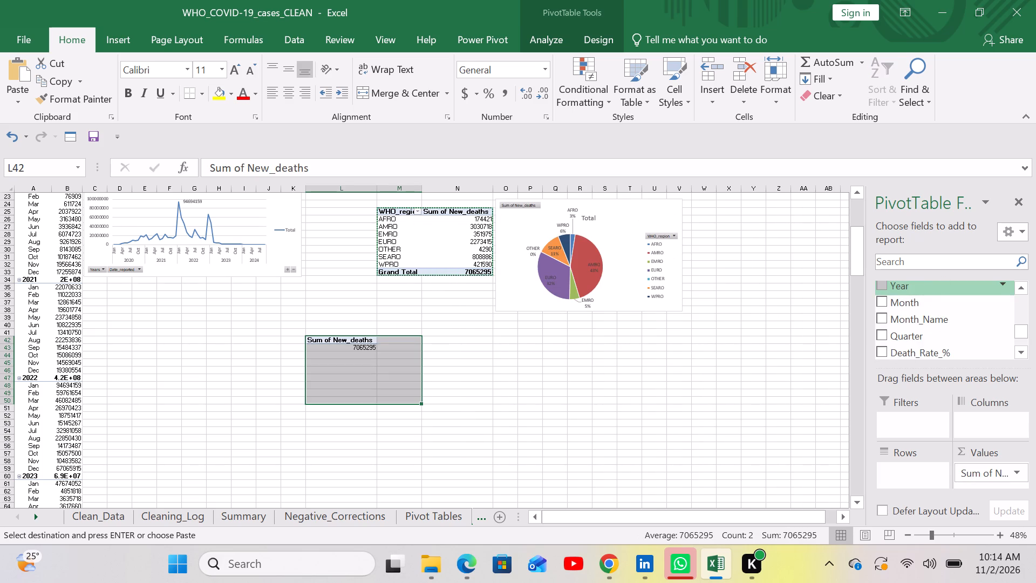
left_click_drag(929, 284, 912, 472)
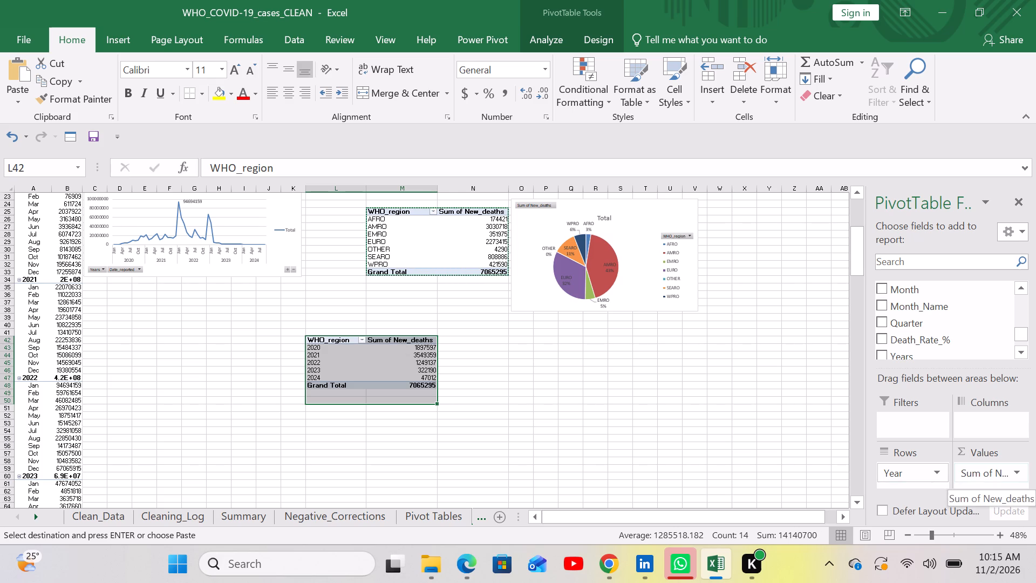
Replace the Sum of New_deaths value field with New_cases in the pivot table at L42.
left_click_drag(973, 473, 991, 335)
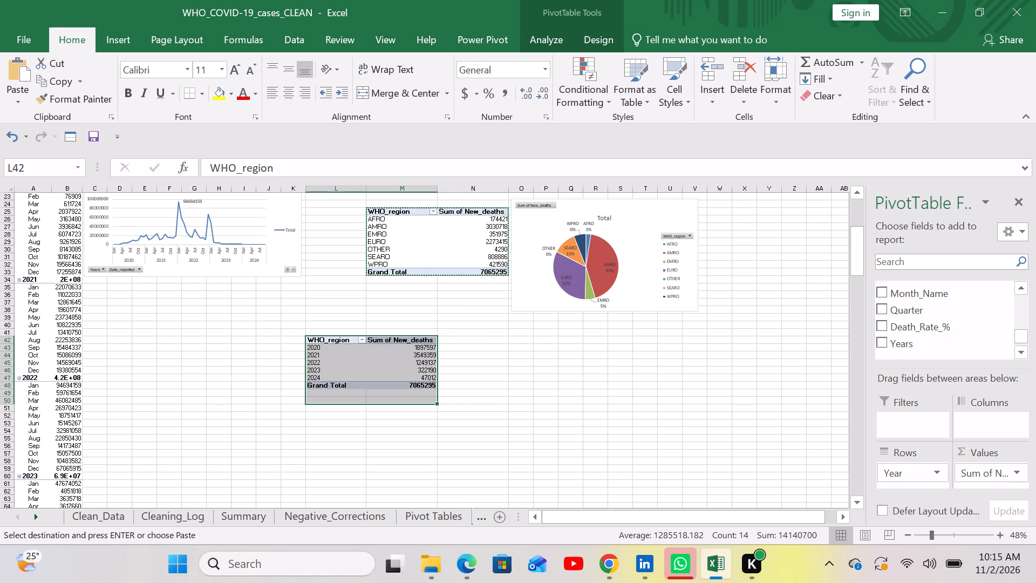
left_click_drag(991, 335, 976, 322)
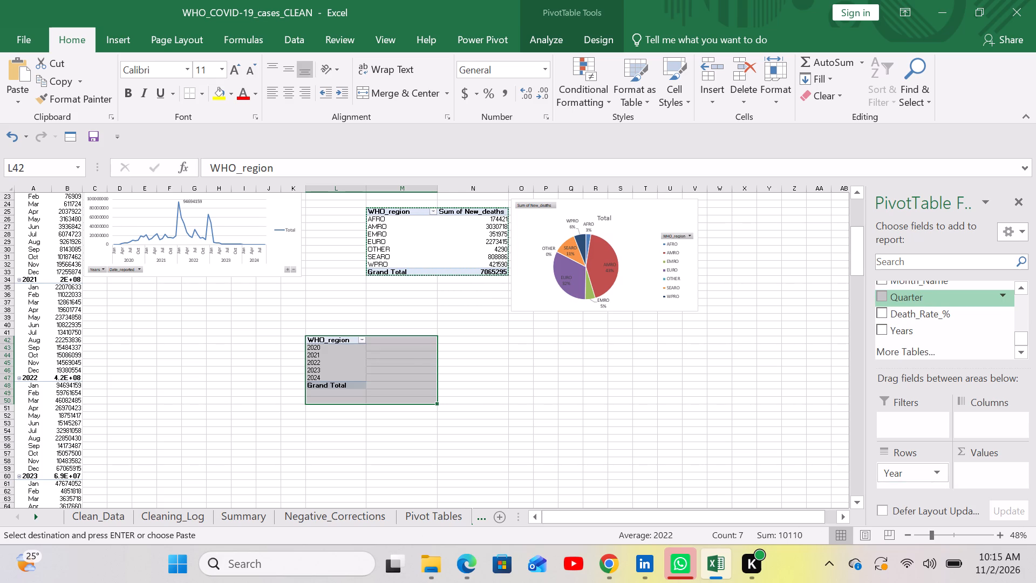
scroll(933, 314, "up", 2)
scroll(928, 335, "down", 1)
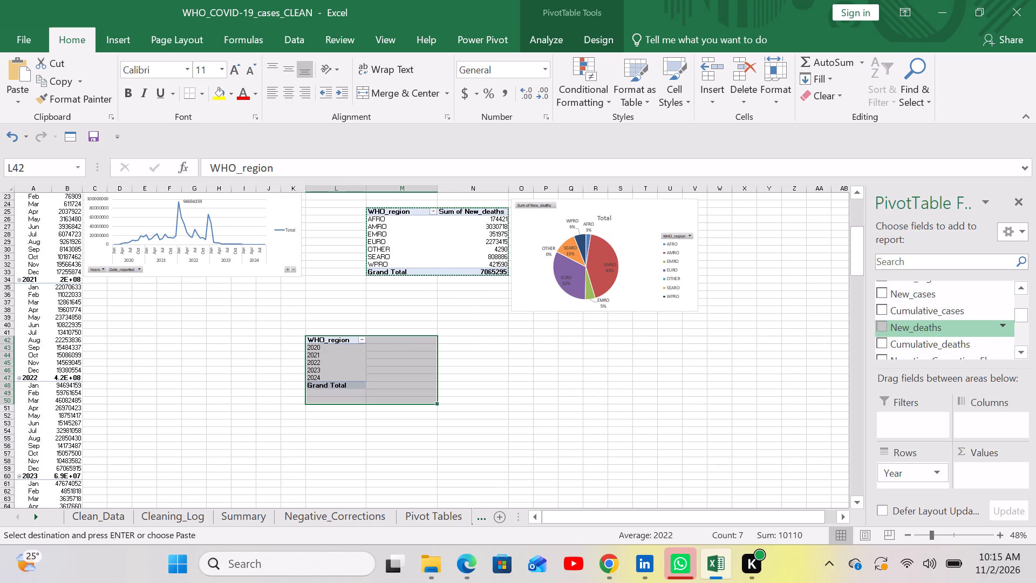
scroll(928, 335, "down", 1)
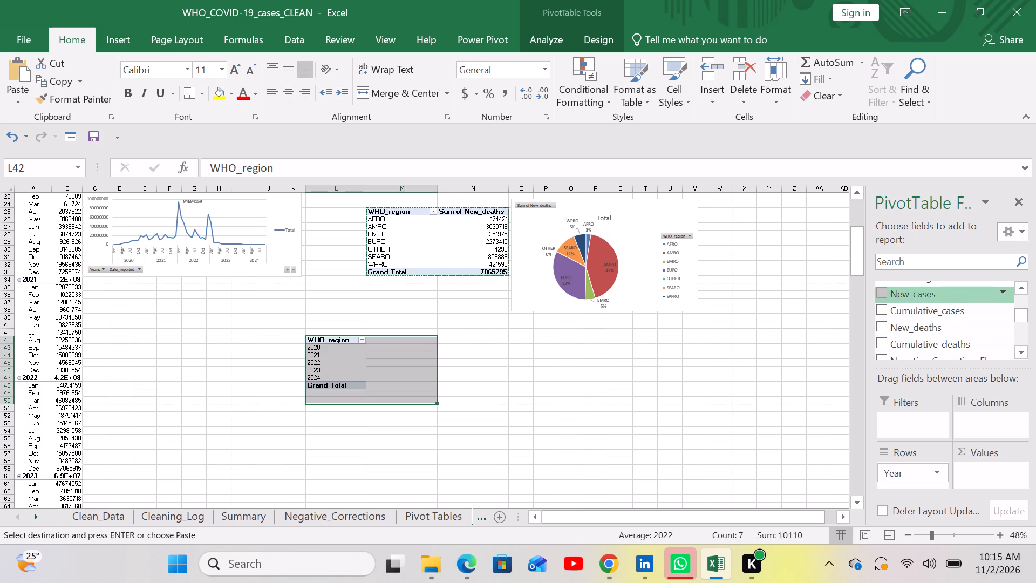
left_click_drag(910, 296, 985, 469)
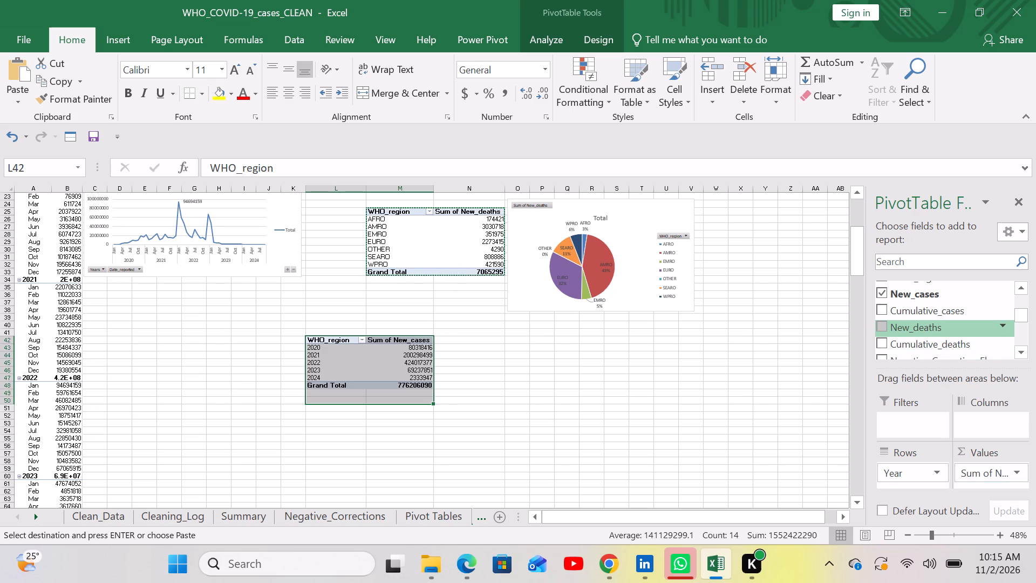
Add Death_Rate_% as a second value field in the Year pivot table.
scroll(917, 330, "down", 3)
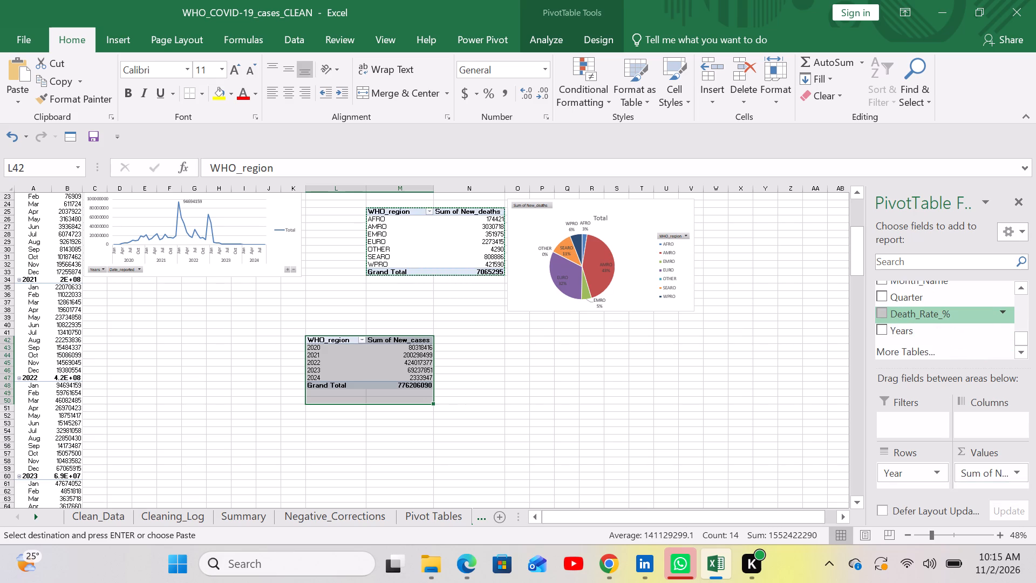
left_click_drag(908, 313, 992, 484)
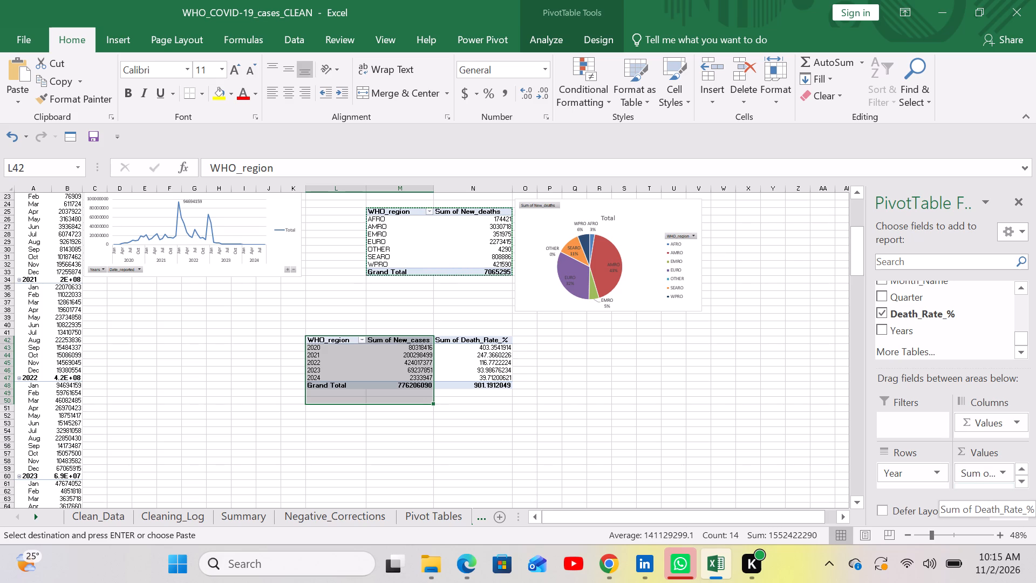
left_click(543, 362)
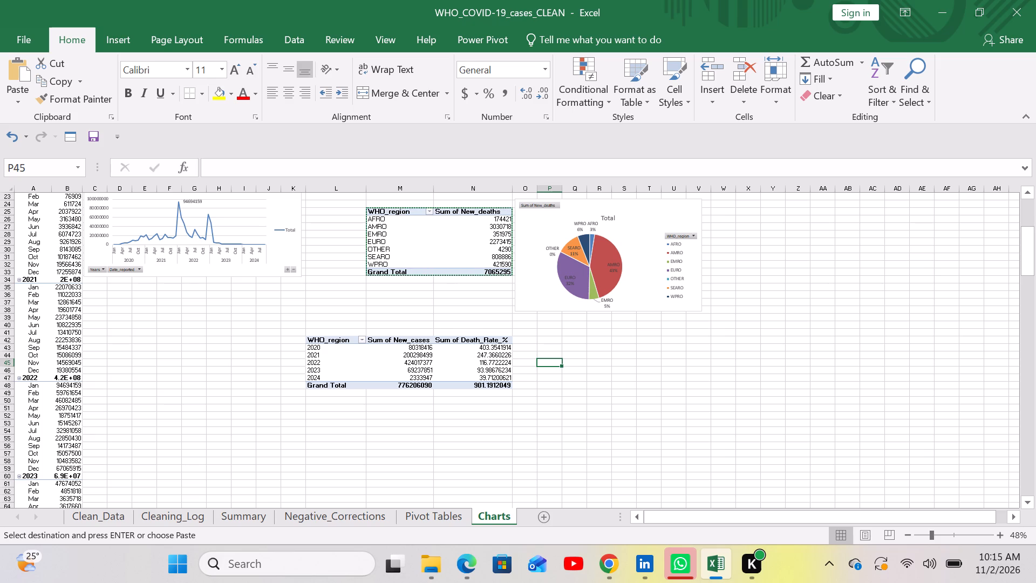
Select the Sum of Death_Rate_% header in cell N42 of the Year pivot table.
left_click(458, 341)
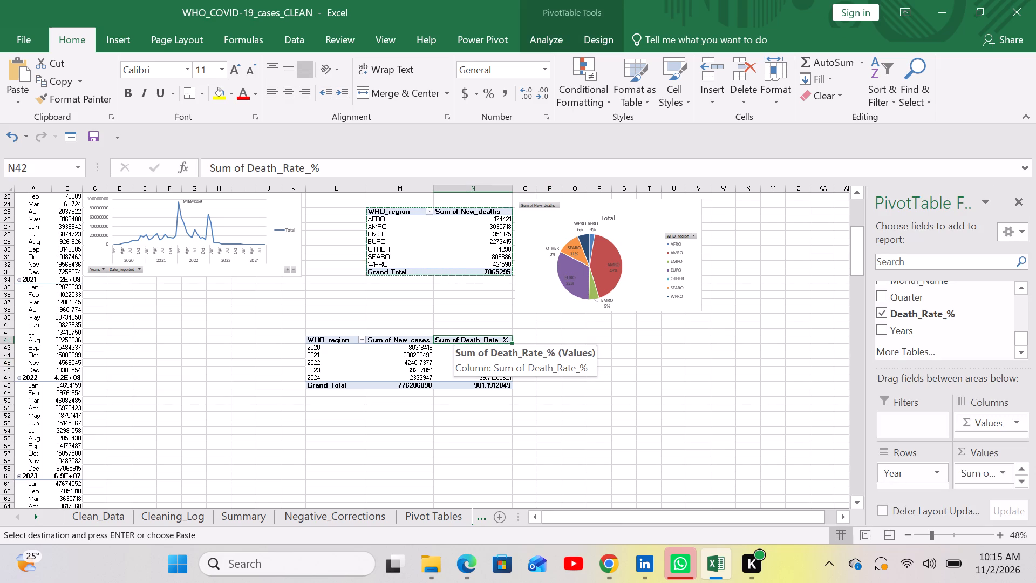
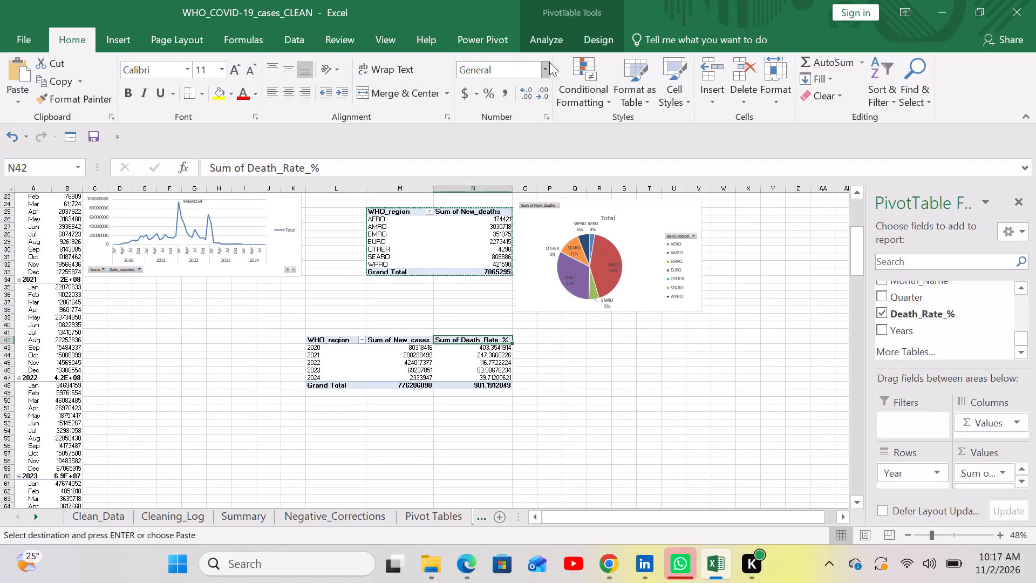
Insert a combo PivotChart from the Year pivot table, with New_cases as clustered columns and Death_Rate_% as a line on the secondary axis.
left_click(540, 36)
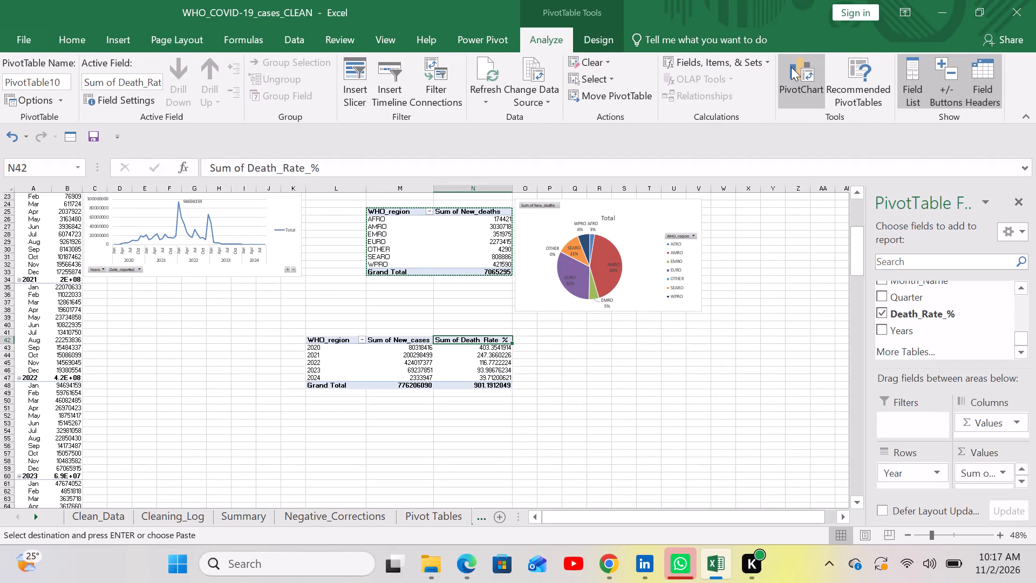
left_click(791, 67)
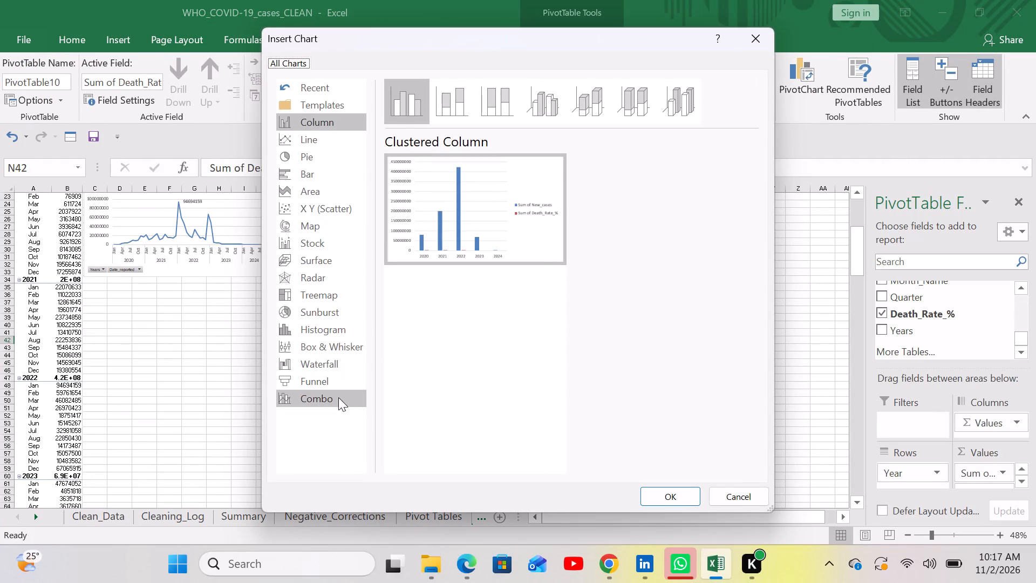
left_click(337, 399)
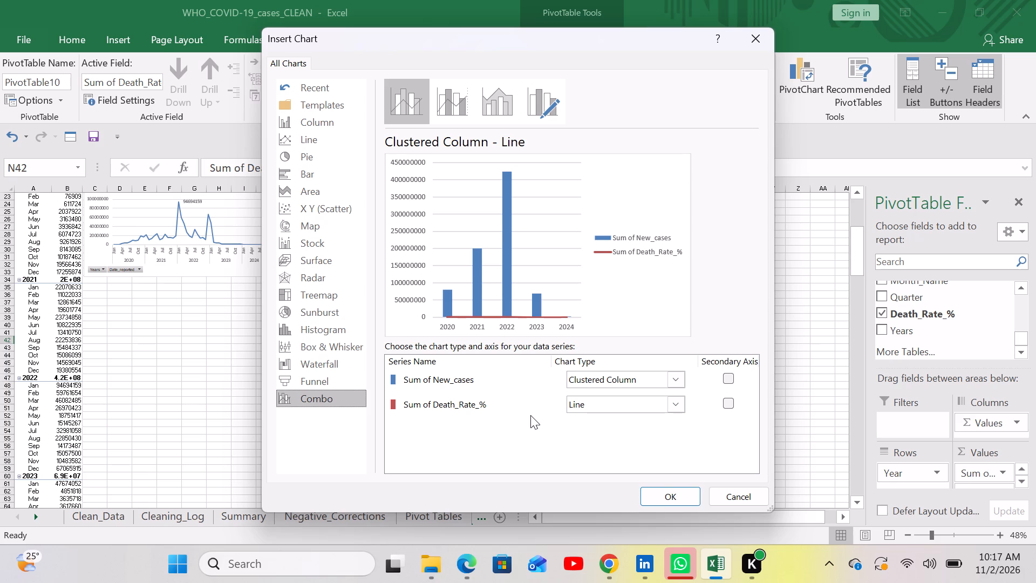
left_click(727, 401)
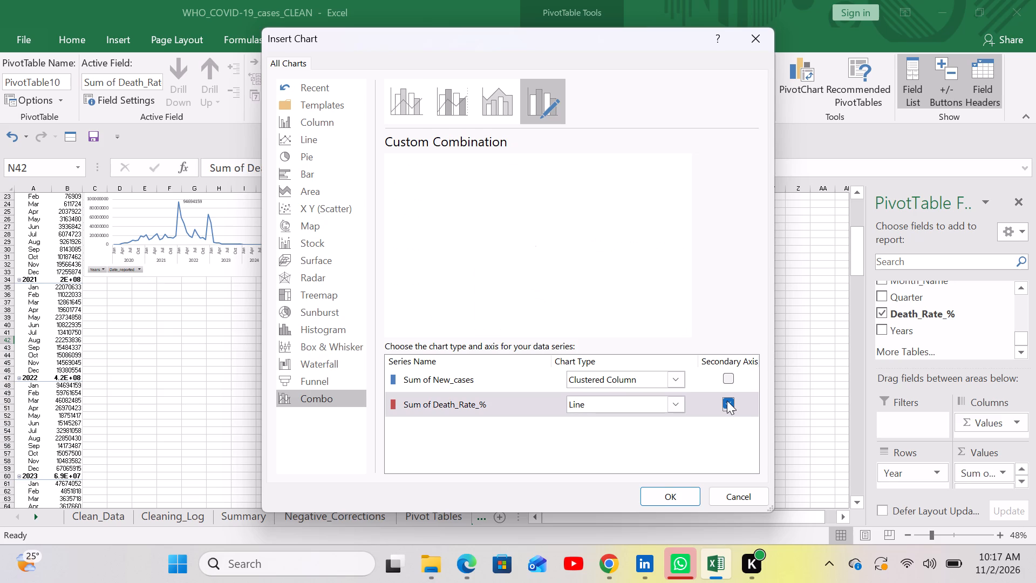
left_click(464, 110)
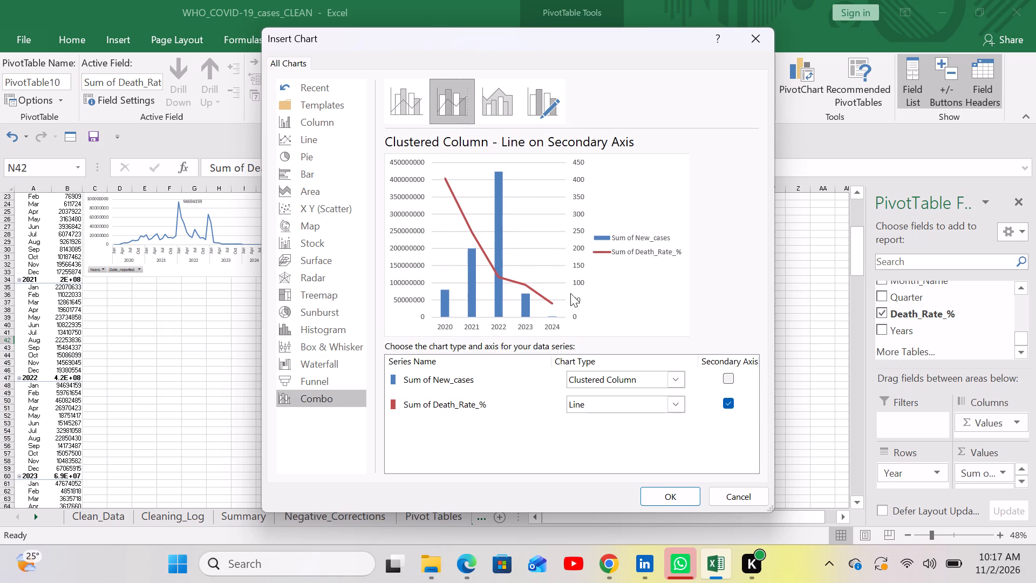
left_click(679, 494)
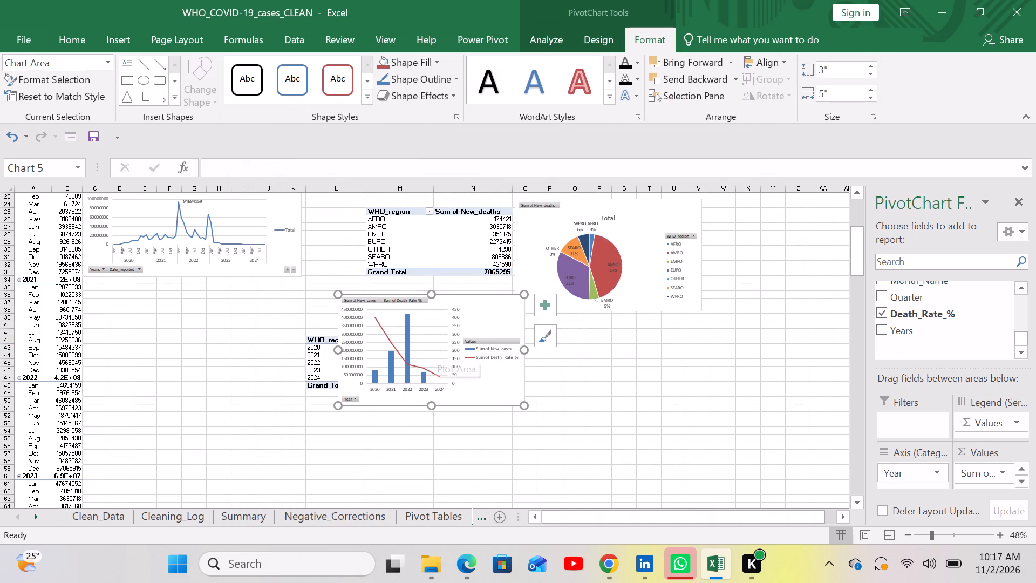
Move the combo chart beside the Year pivot table, directly below the WHO region pie chart.
left_click_drag(494, 312, 620, 383)
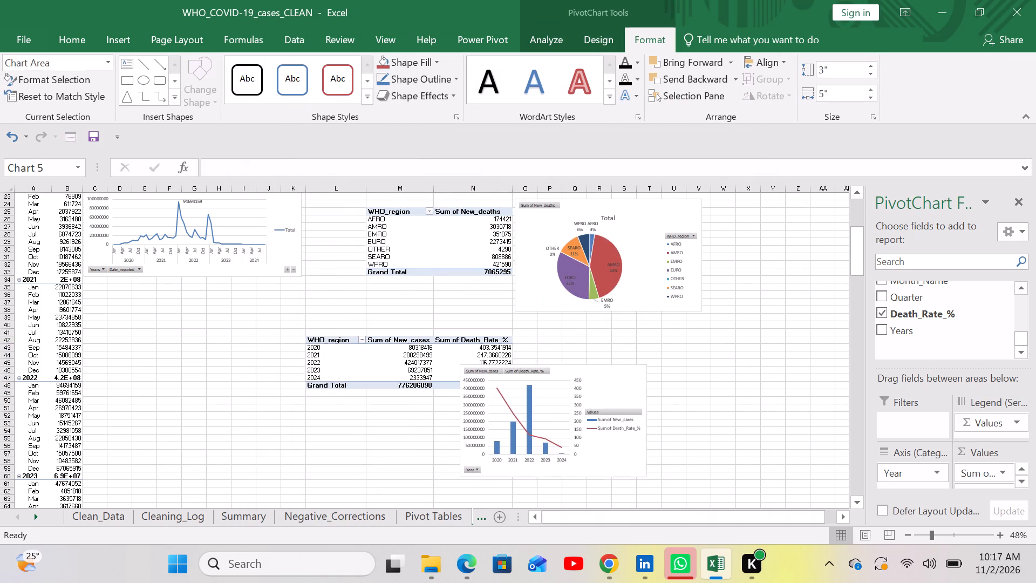
left_click_drag(620, 383, 670, 354)
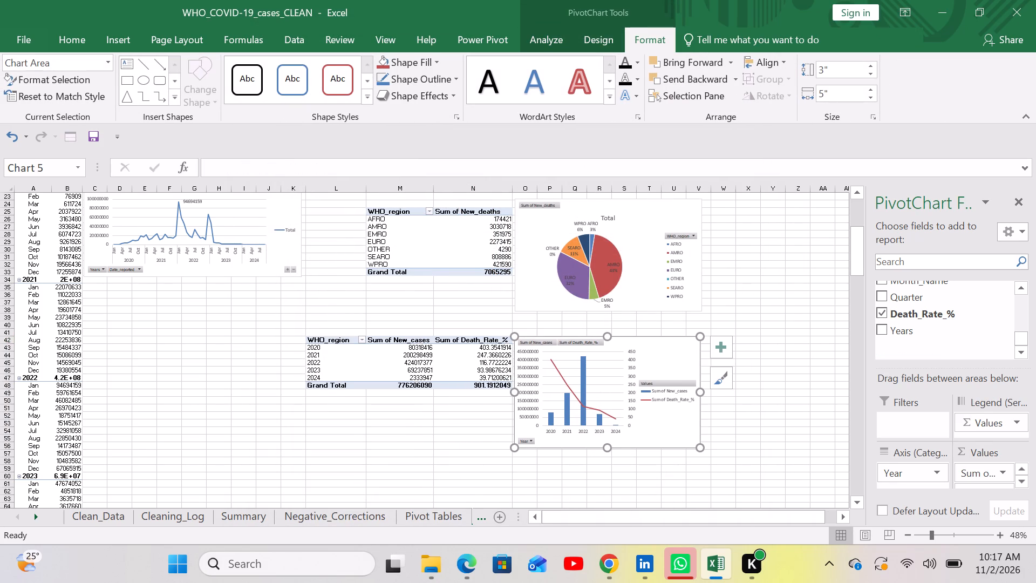
left_click(742, 431)
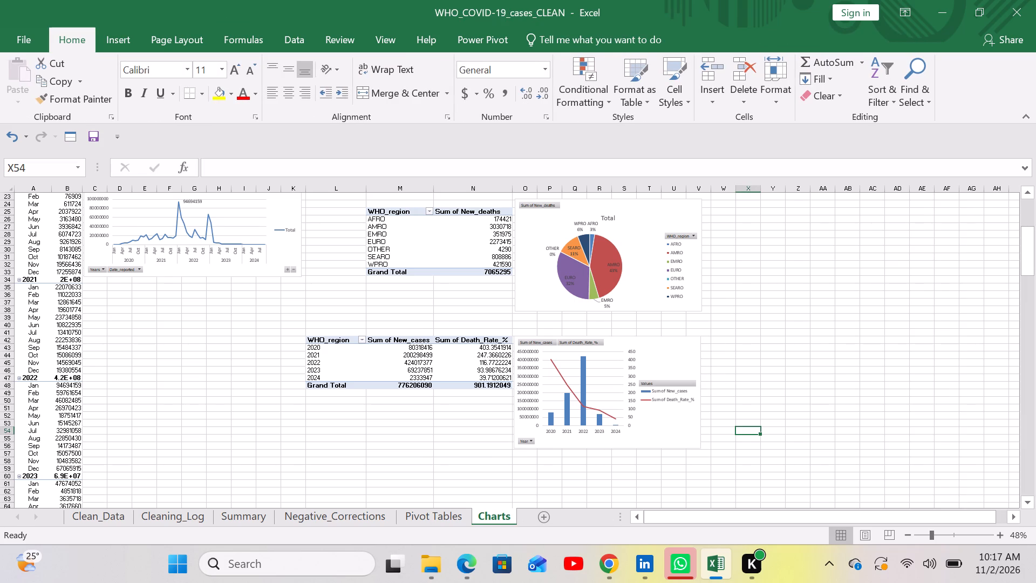
Enter the heading "pie chart: share of cases by WHO_cases" in cell M21 above the WHO region deaths pivot table.
scroll(662, 382, "up", 2)
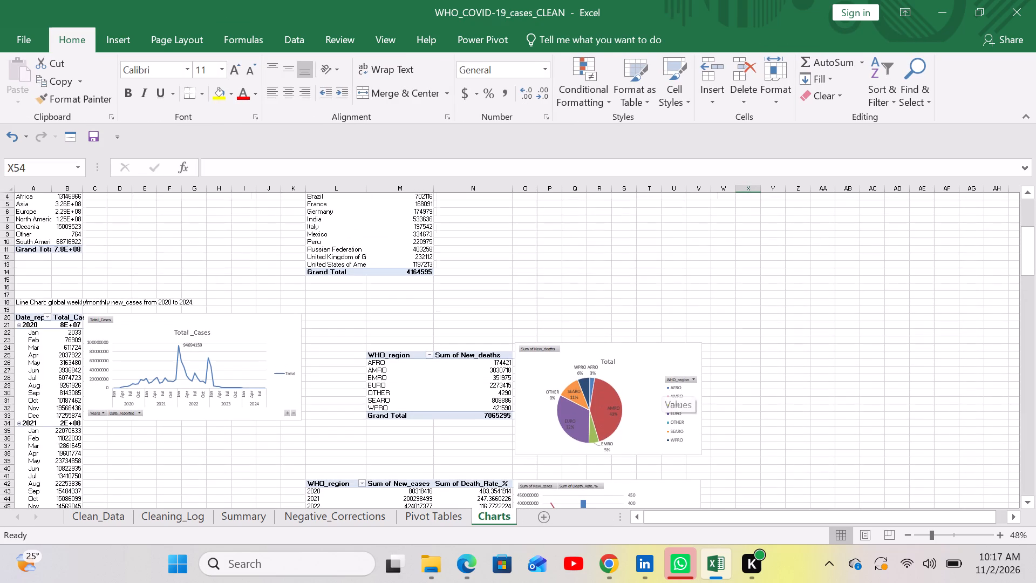
left_click(385, 328)
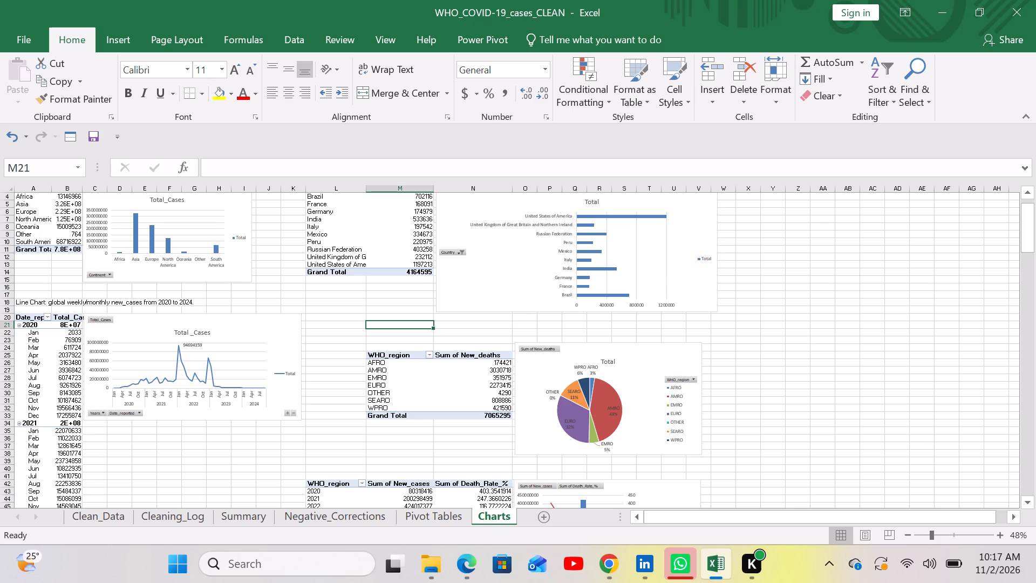
type("pi")
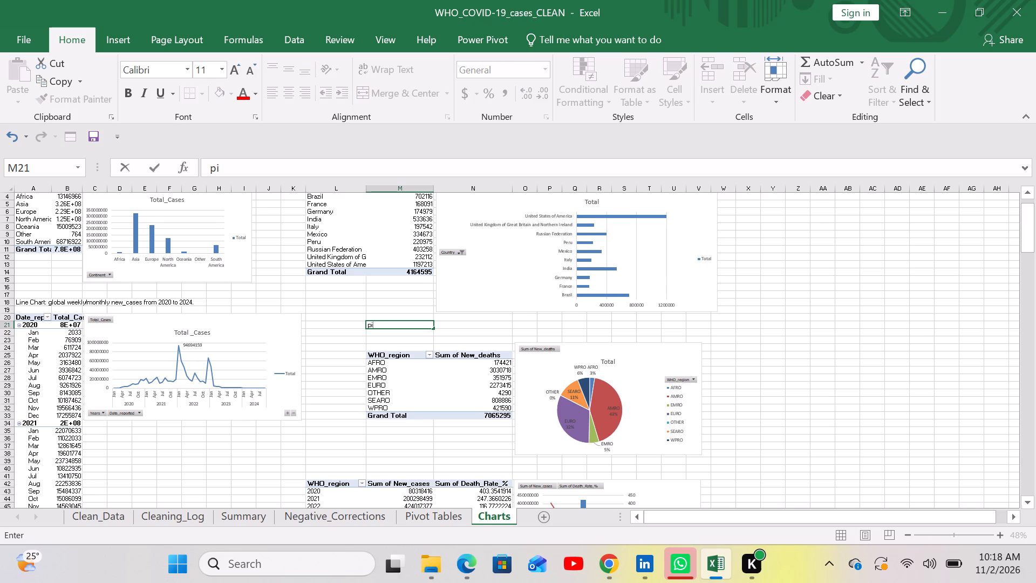
key("e")
key("space")
type("chart")
type(":")
key("space")
type("share")
key("space")
type("of cases")
key("space")
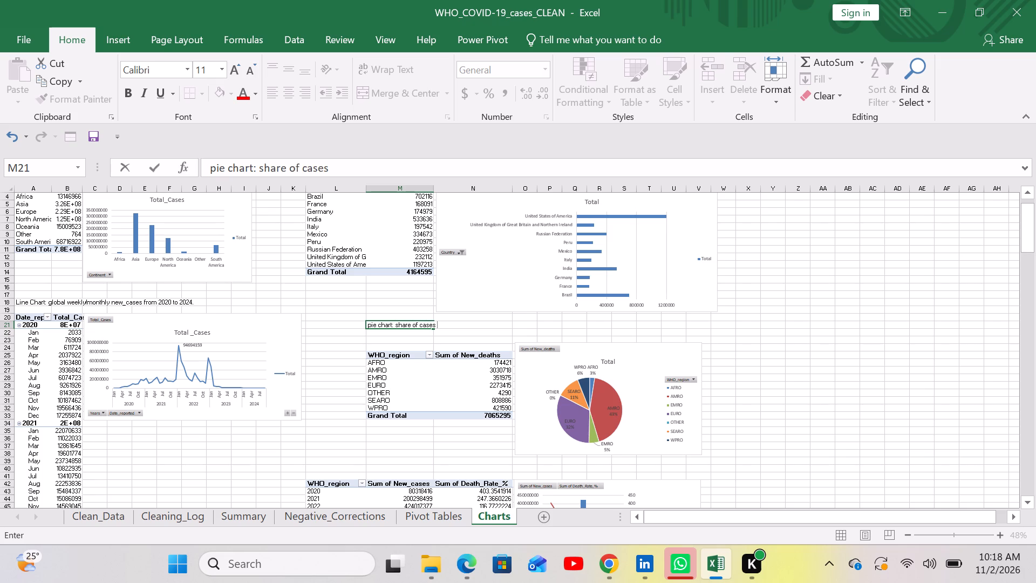
type("by")
key("space")
type("WHO_")
type("cases")
key("Return")
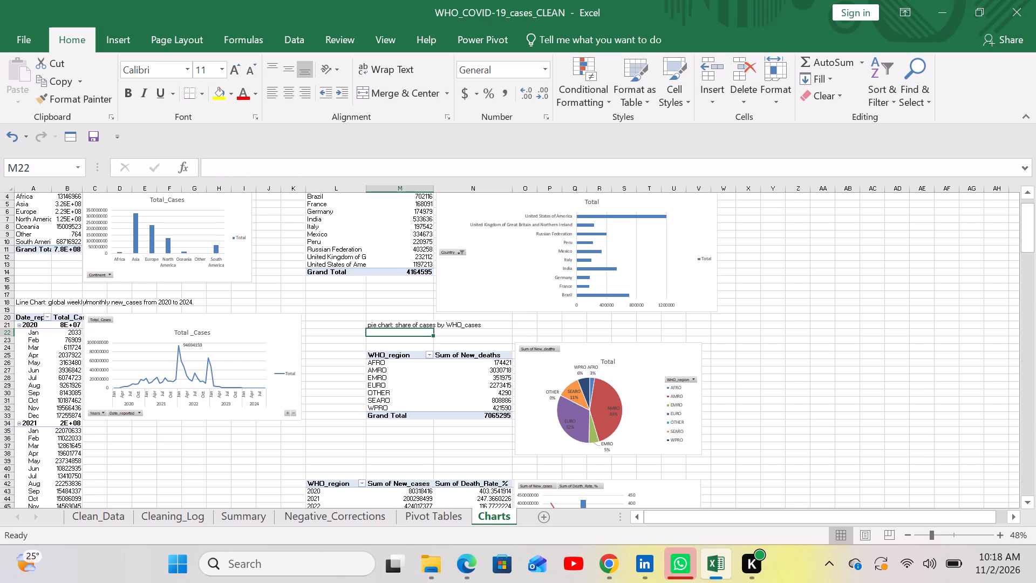
Enter the heading text "combo chart: (column + line" in cell M40 above the Year pivot table.
scroll(424, 338, "up", 2)
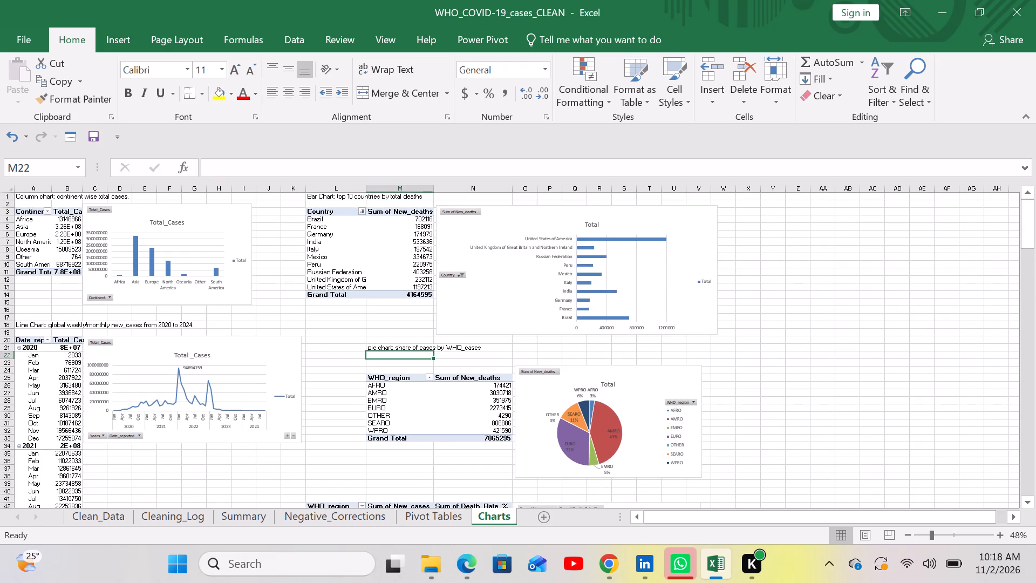
scroll(424, 338, "down", 4)
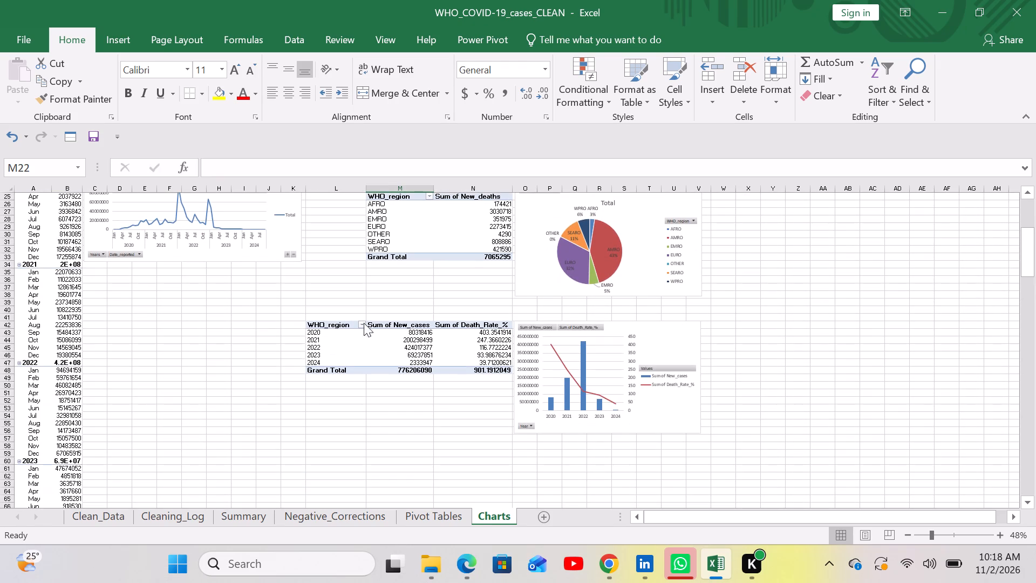
left_click(373, 309)
type("com")
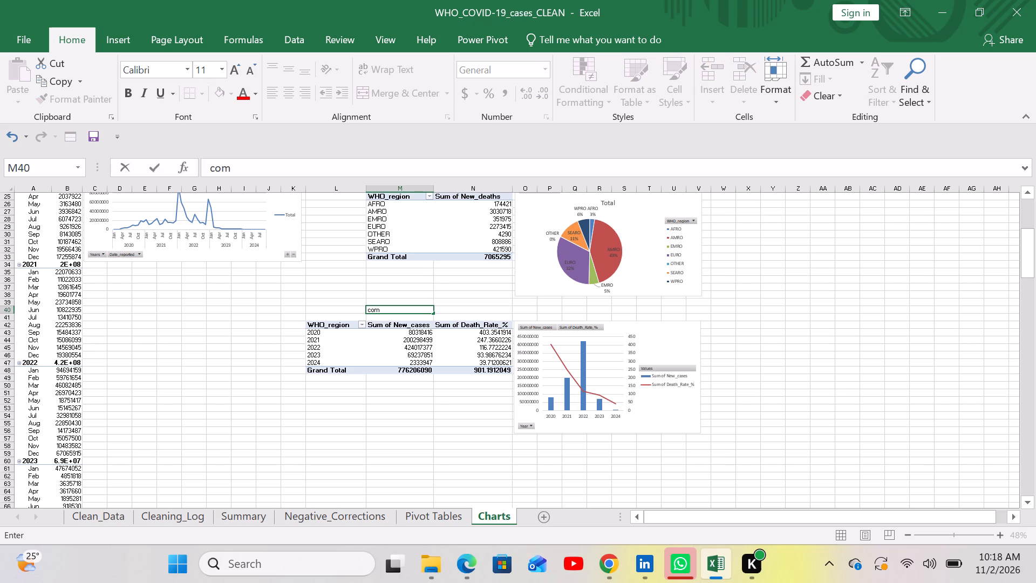
type("bo")
key("space")
type("c")
key("a")
key("BackSpace")
type("hart")
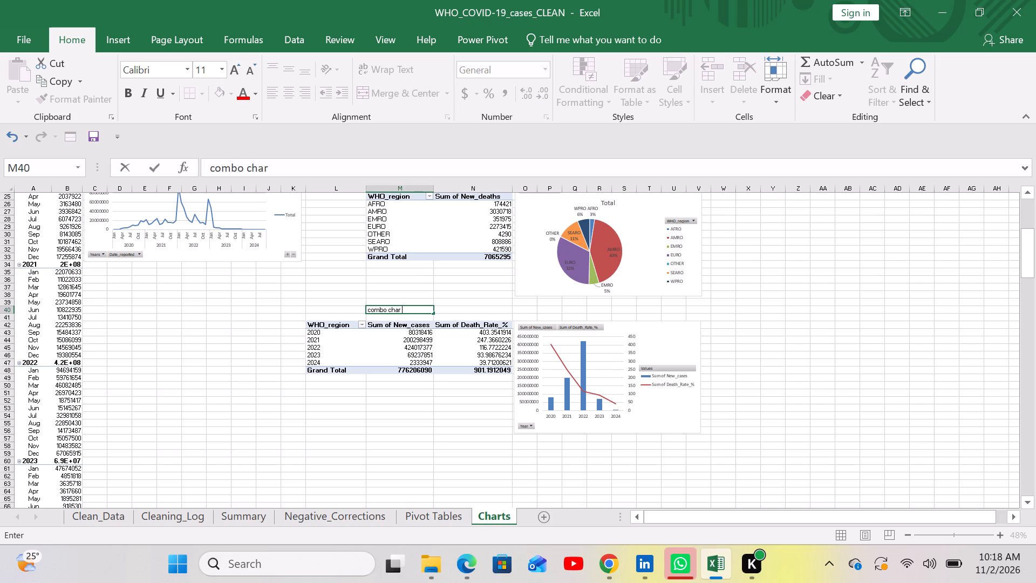
type(":")
key("space")
key("shift+parenleft")
type("co")
type("lumn")
key("space")
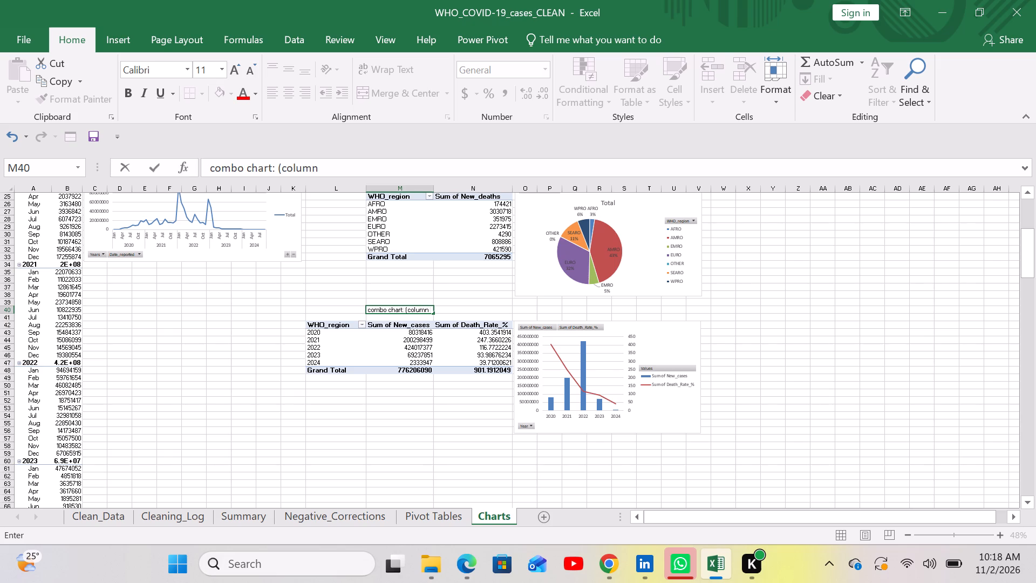
type("+")
key("space")
type("line")
key("Up")
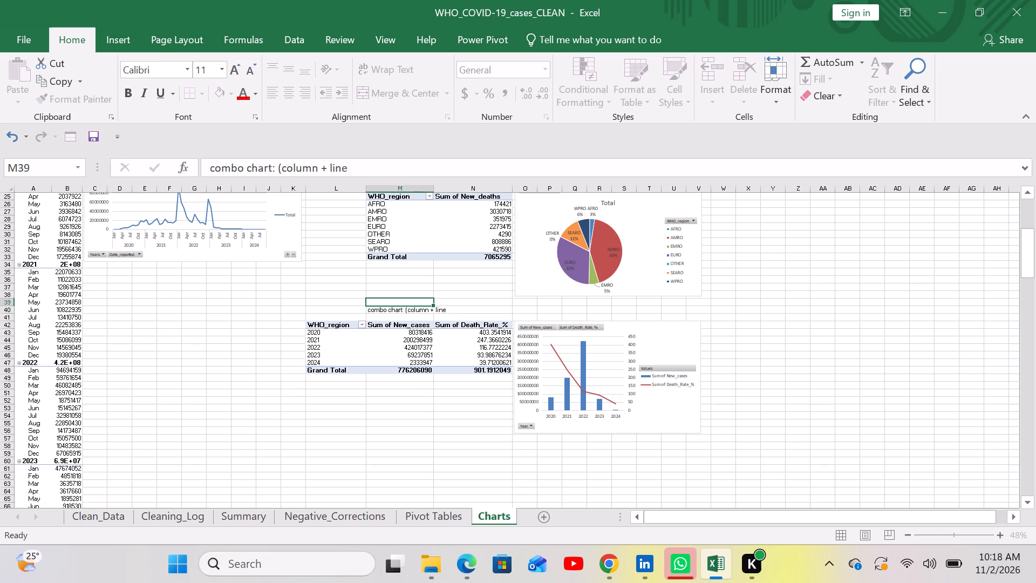
key("shift+parenright")
key("BackSpace")
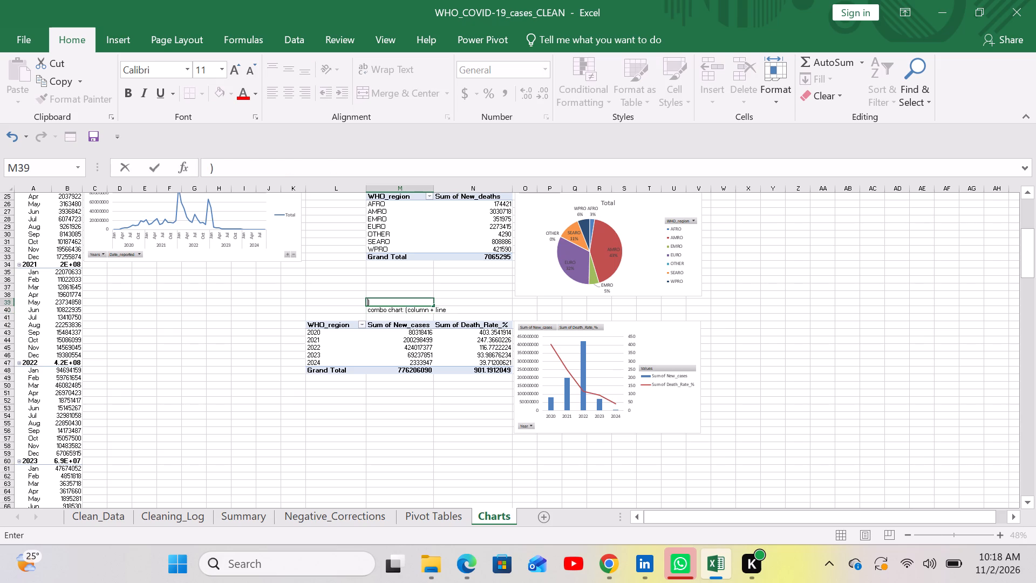
left_click(454, 308)
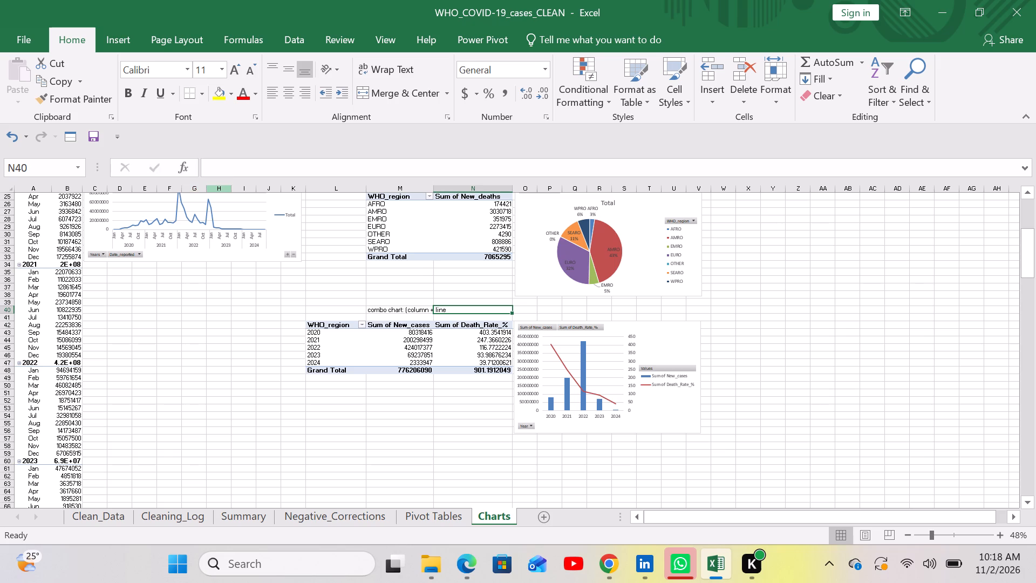
Correct the punctuation of the heading in cell M40 so it reads "combo chart(column + line):".
left_click(388, 308)
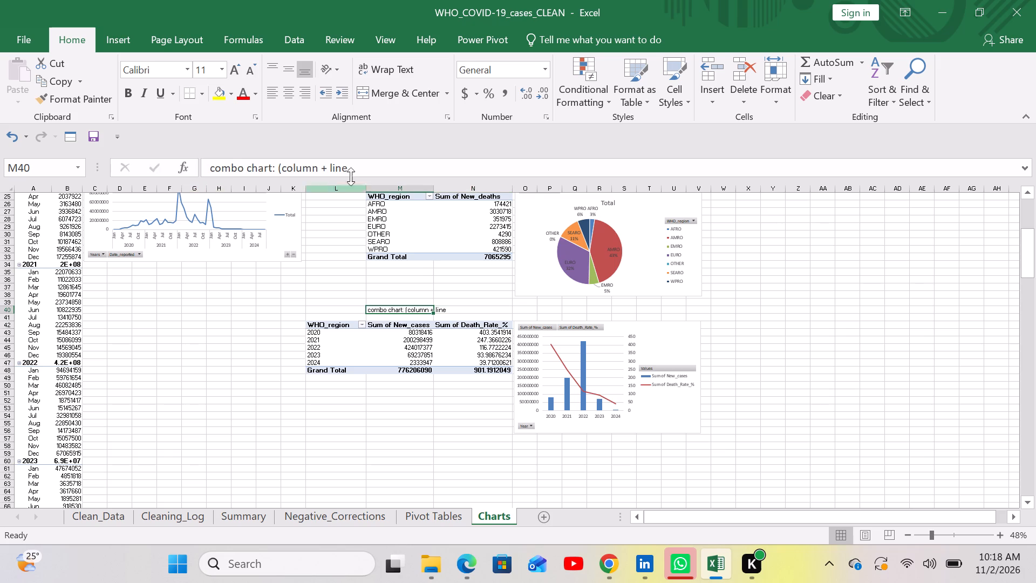
left_click(348, 169)
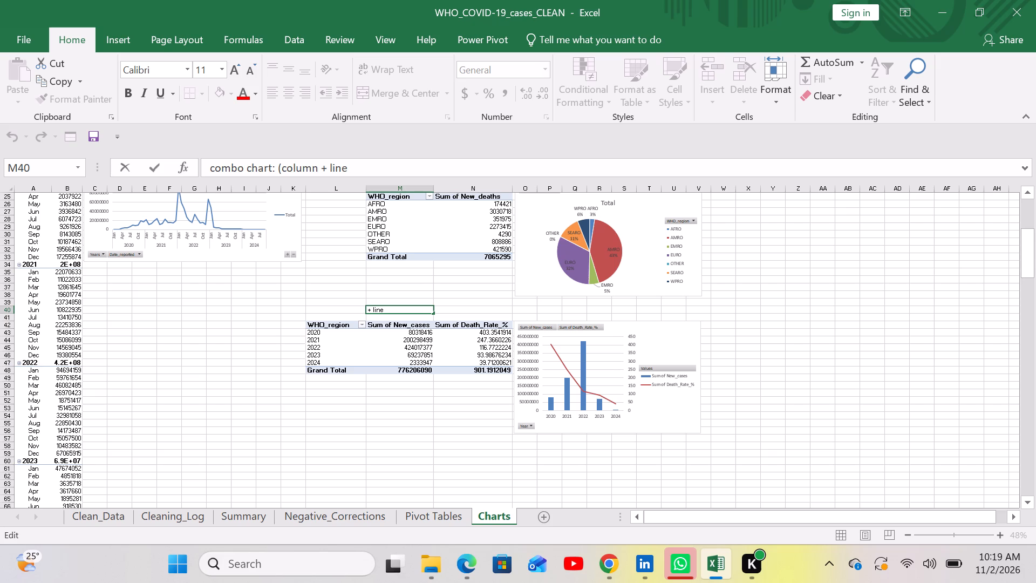
key("shift+colon")
left_click(274, 167)
key("BackSpace")
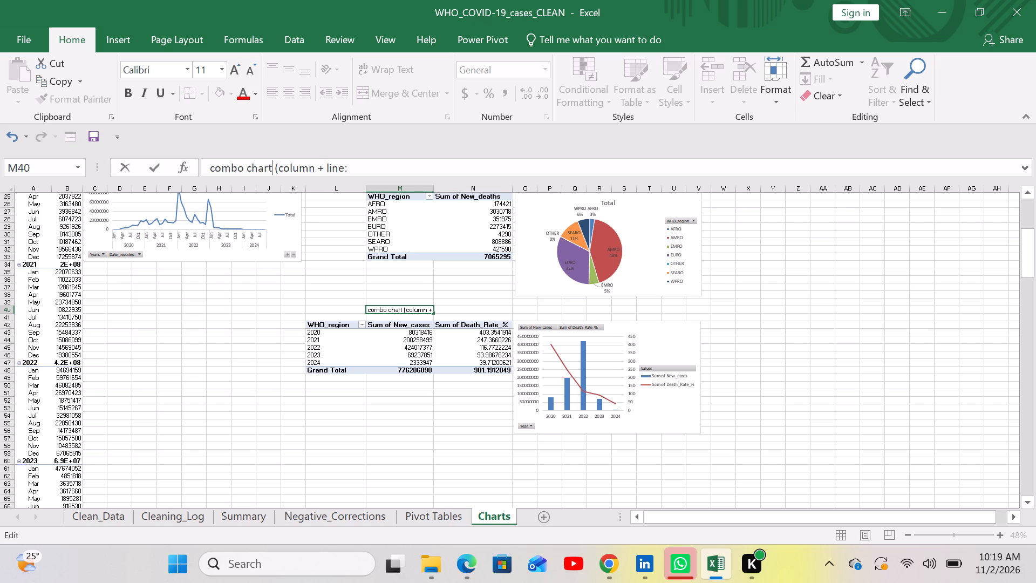
left_click(275, 167)
key("BackSpace")
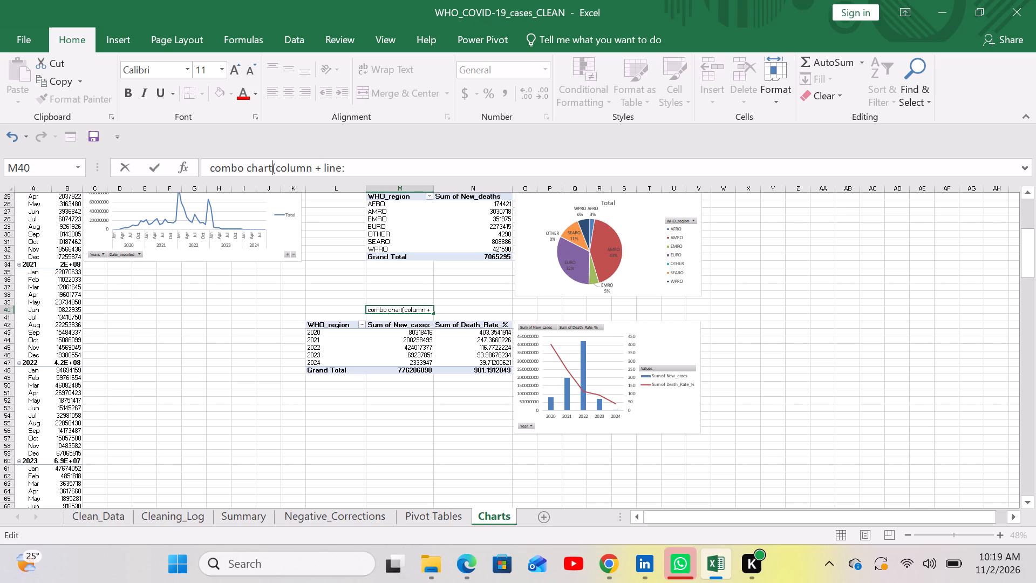
left_click(353, 166)
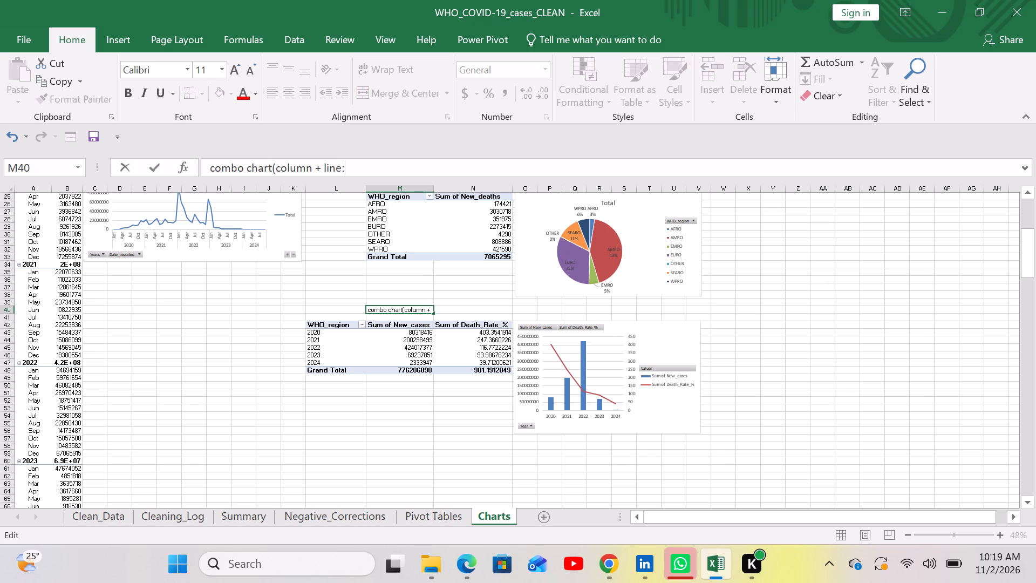
left_click(342, 168)
key("shift+parenright")
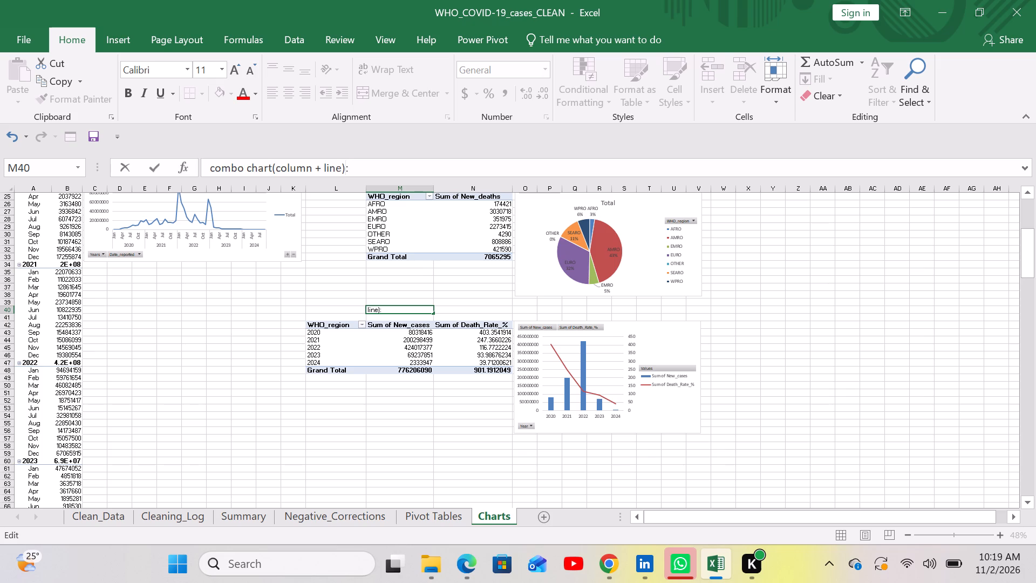
left_click(346, 168)
Complete the M40 heading by appending "yearly cases with death rate % on secondary axis." after the colon.
key("End")
key("space")
type("yearly")
key("space")
type("cases")
key("space")
type("with")
key("space")
type("death")
key("space")
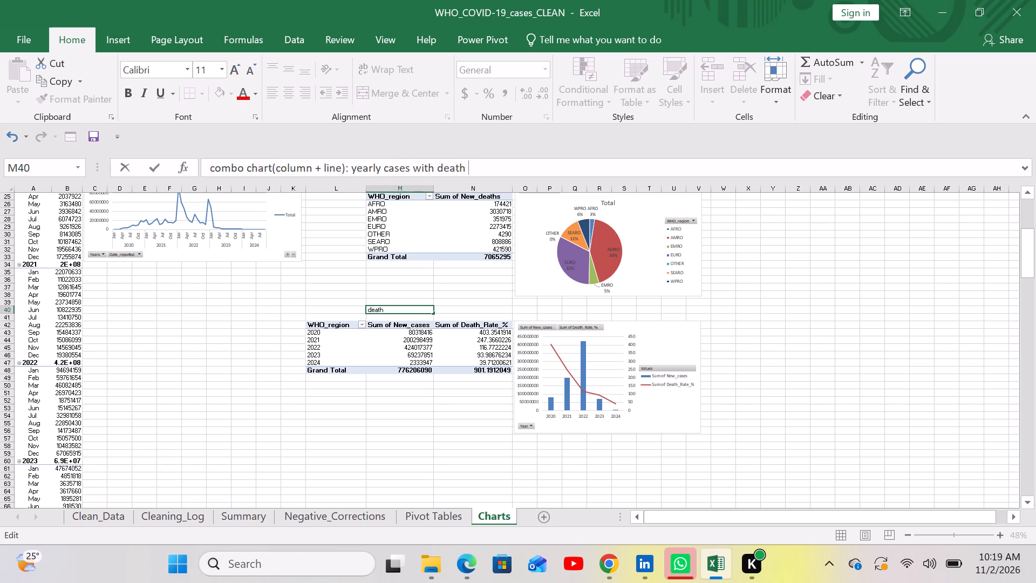
type("rate")
type("s")
key("space")
key("BackSpace")
key("BackSpace")
key("space")
type("%")
key("space")
type("on")
key("space")
type("se")
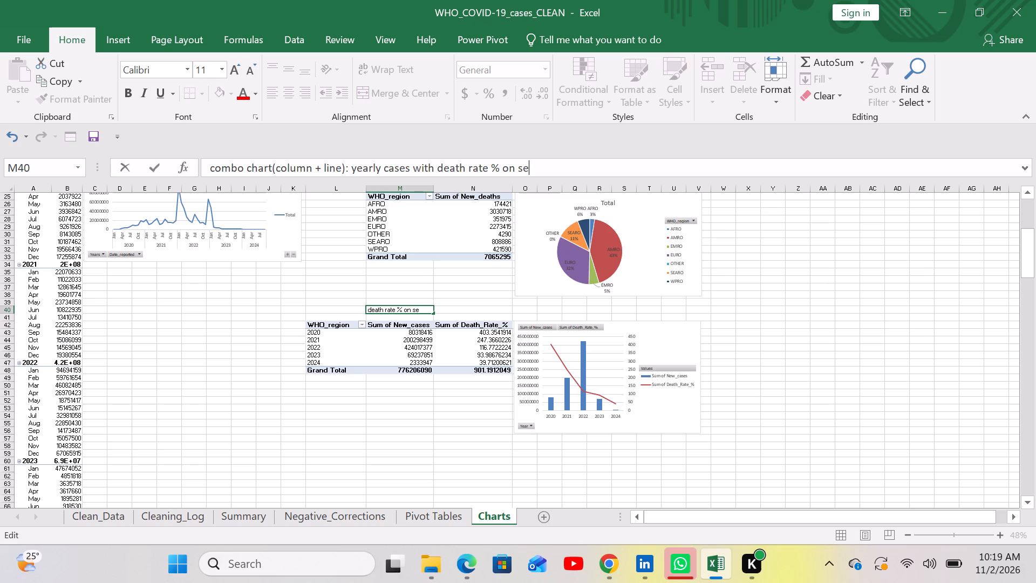
type("condary")
key("space")
key("a")
type("xis")
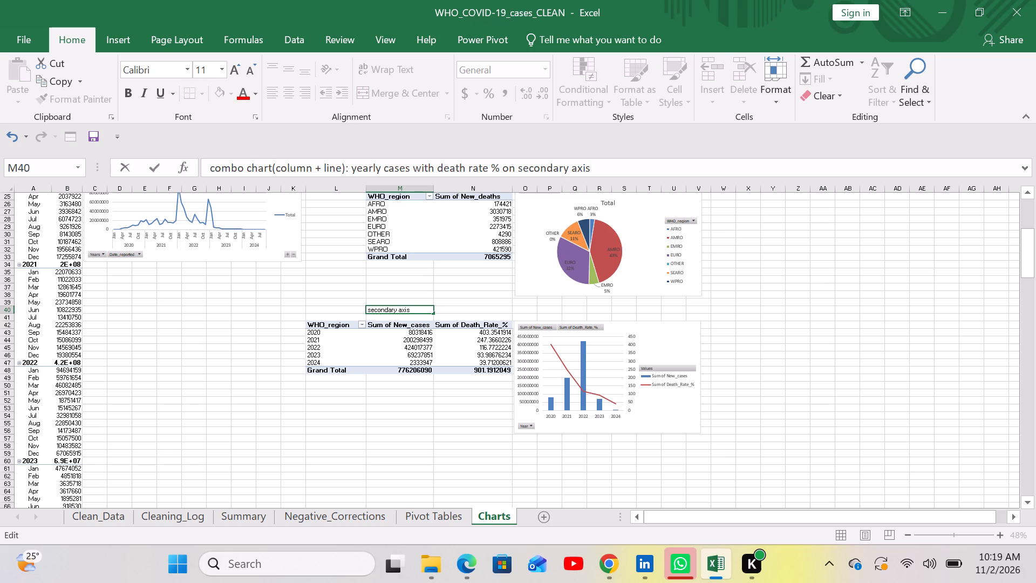
key("period")
key("Return")
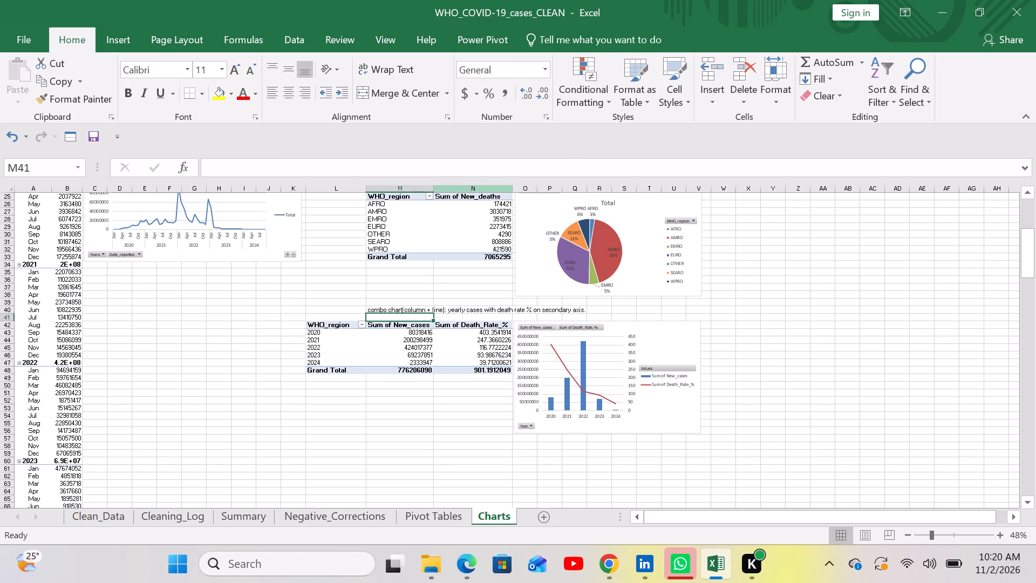
Save the workbook with the finished Charts sheet under its existing name.
scroll(602, 310, "up", 1)
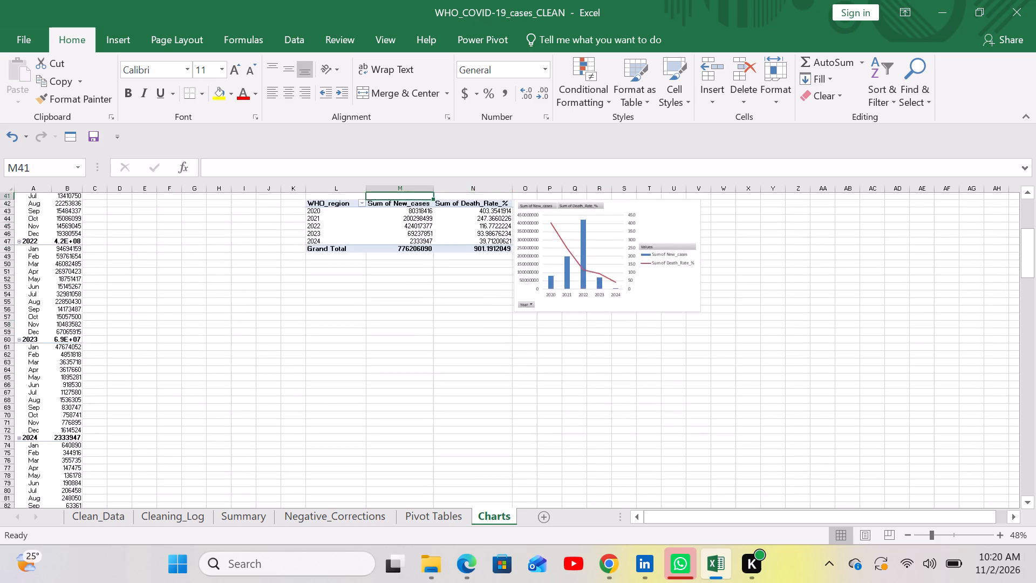
scroll(602, 310, "up", 8)
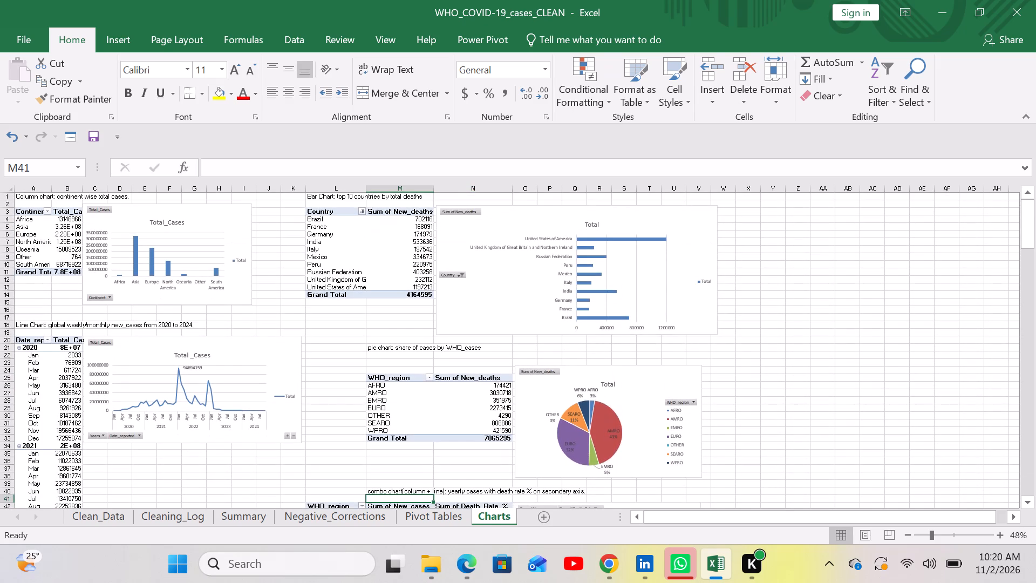
left_click(21, 38)
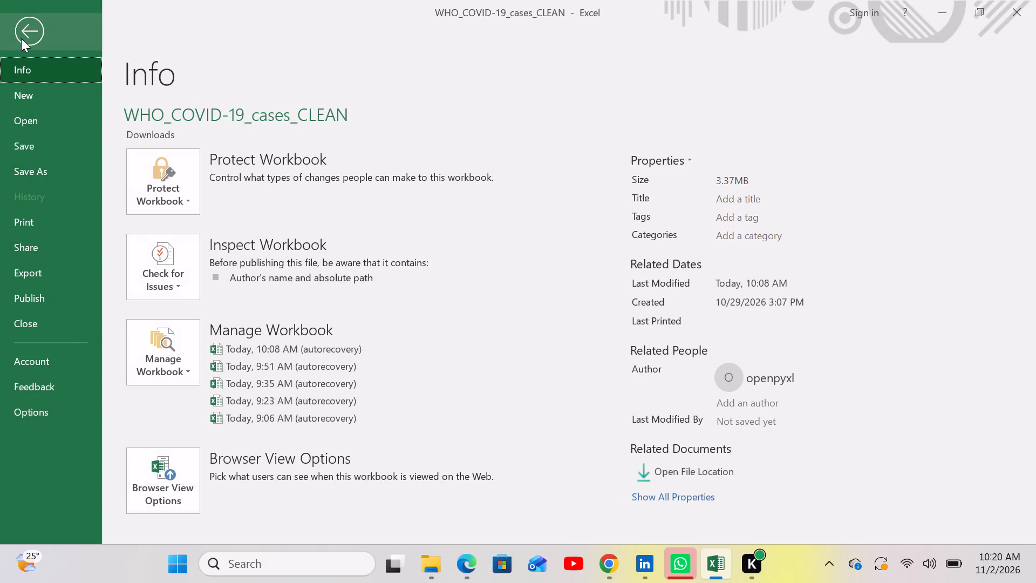
left_click(24, 145)
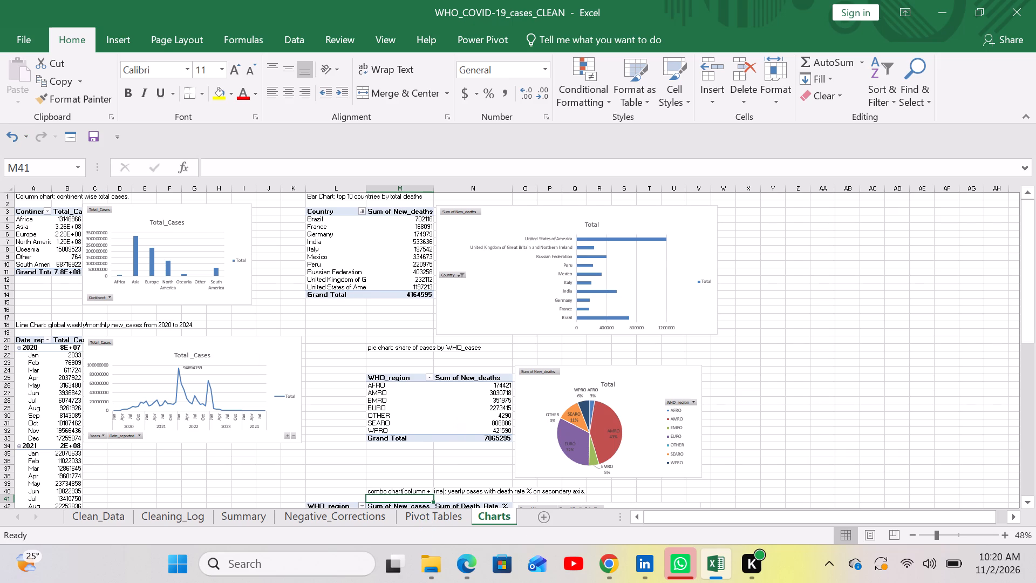
Switch to the Pivot Tables sheet and save the workbook again.
left_click(447, 523)
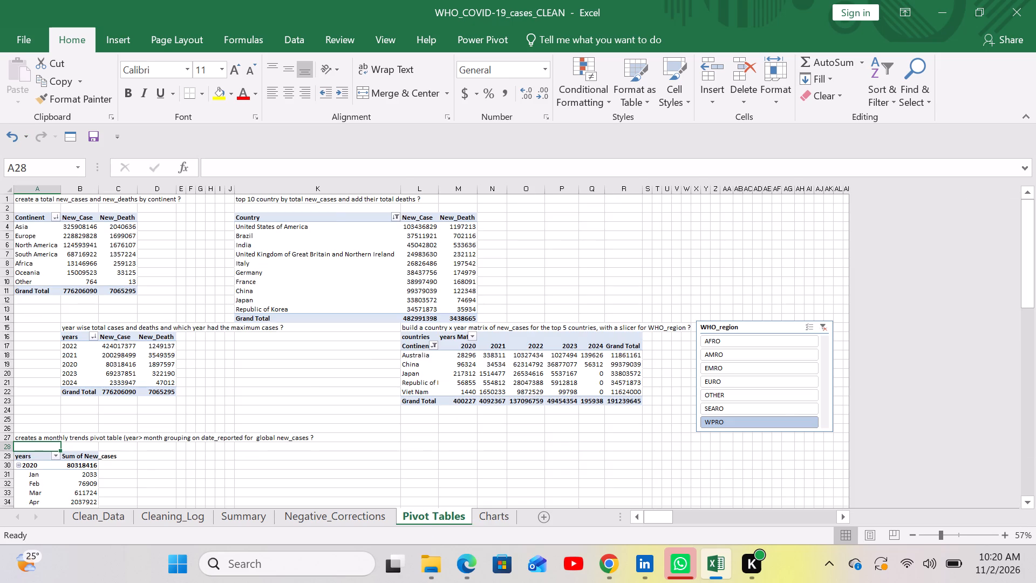
left_click(18, 47)
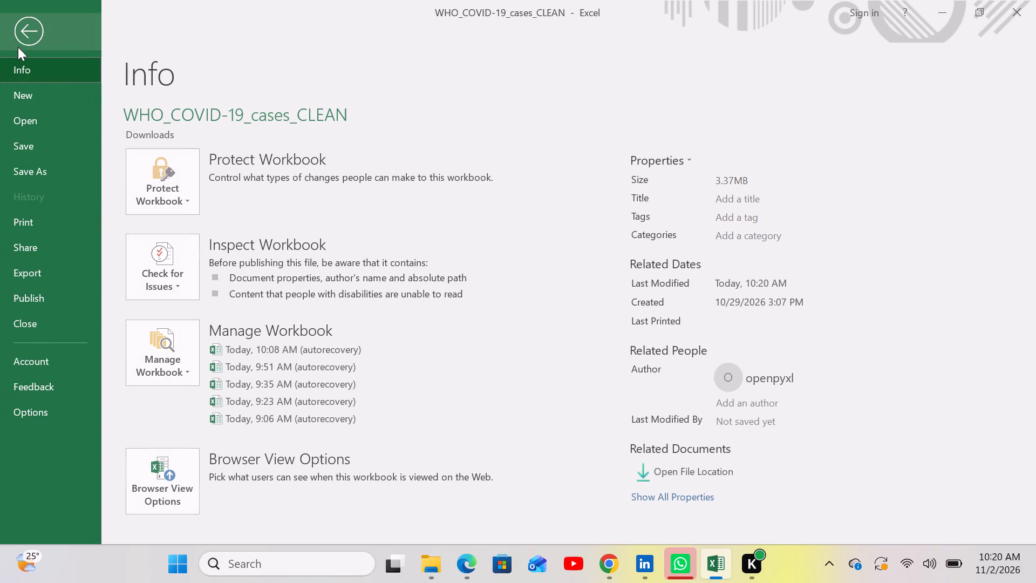
left_click(33, 152)
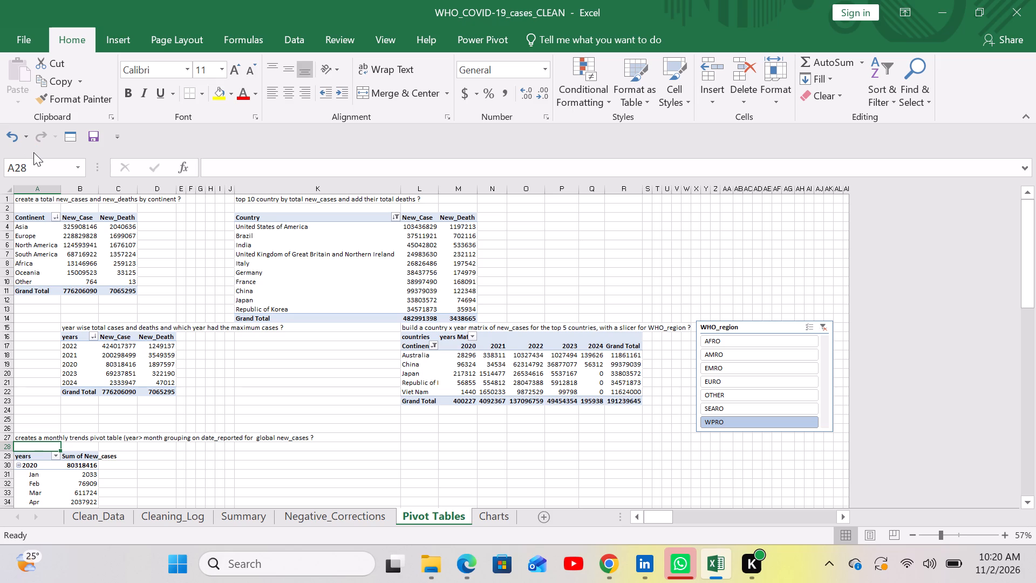
left_click(13, 43)
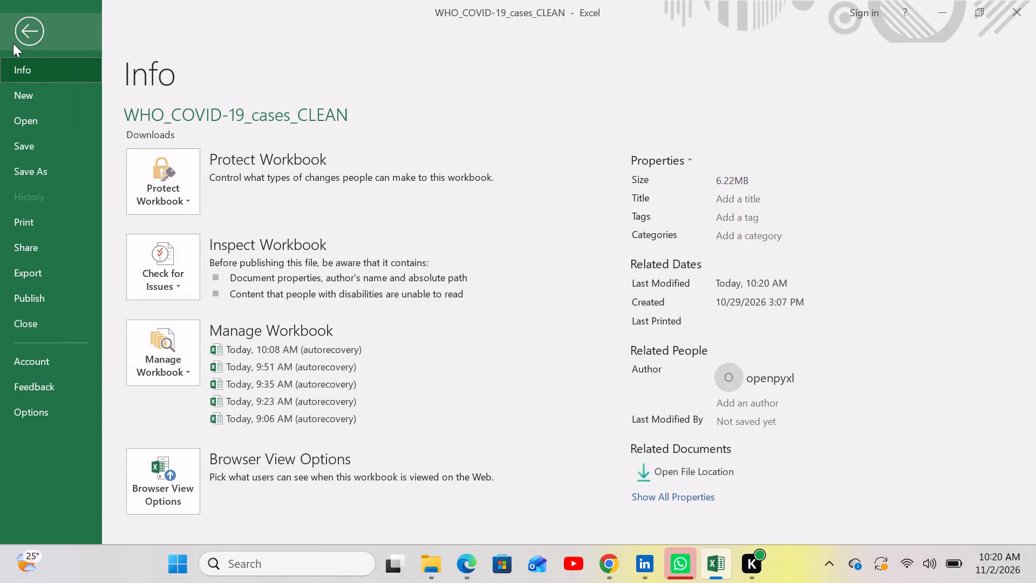
left_click(13, 43)
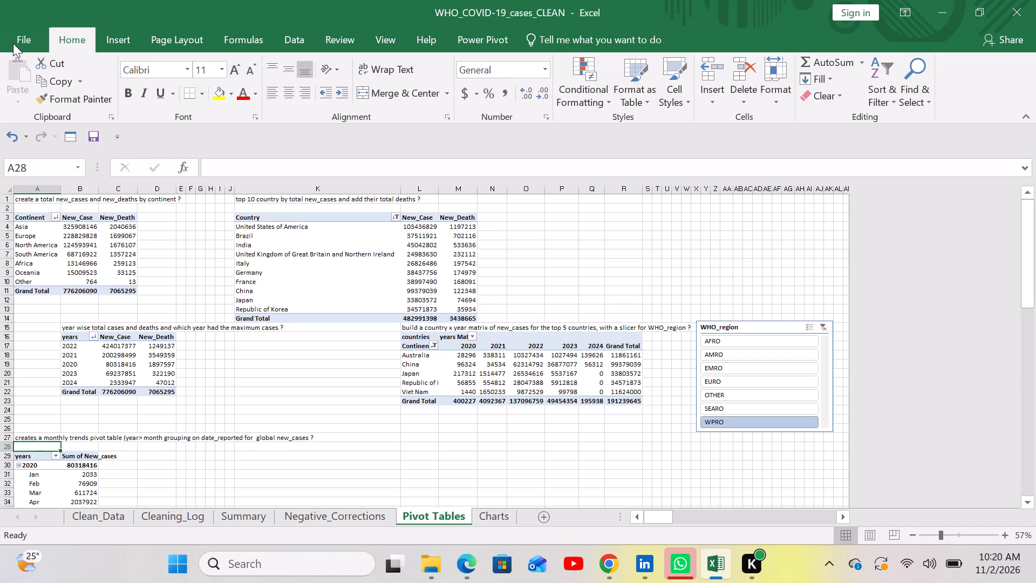
Switch to the Negative_Corrections sheet and save the workbook.
left_click(336, 513)
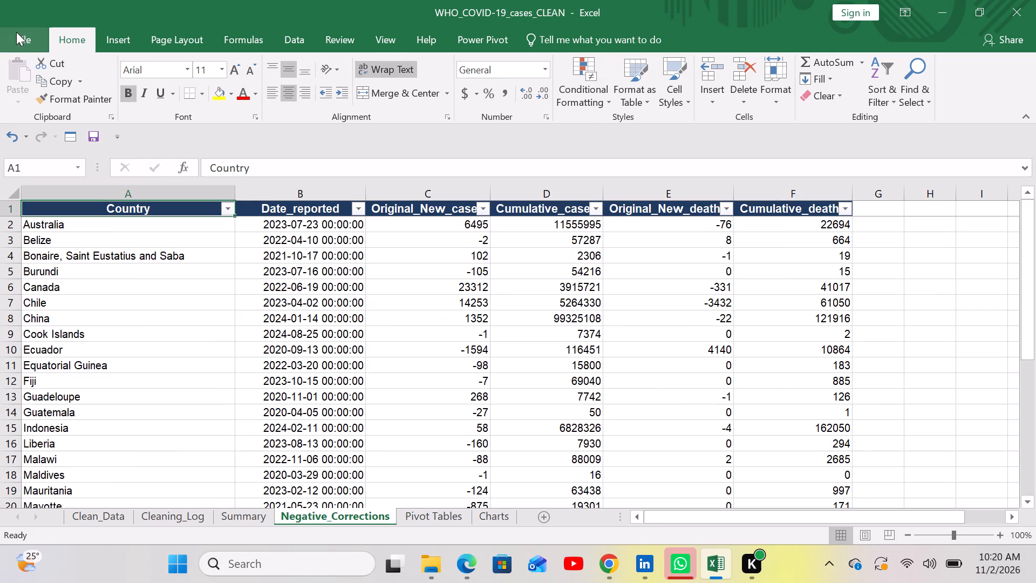
left_click(16, 32)
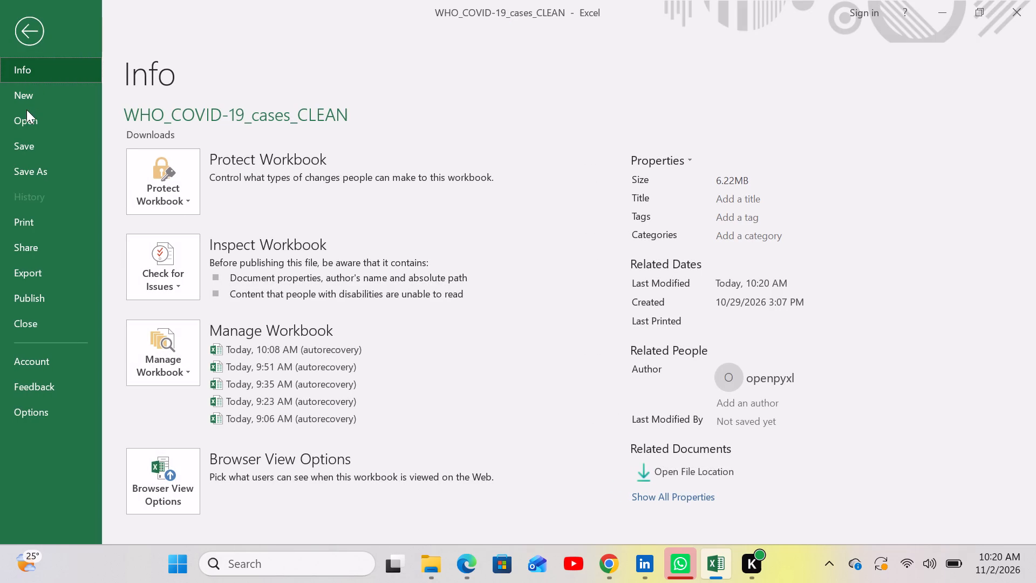
left_click(26, 115)
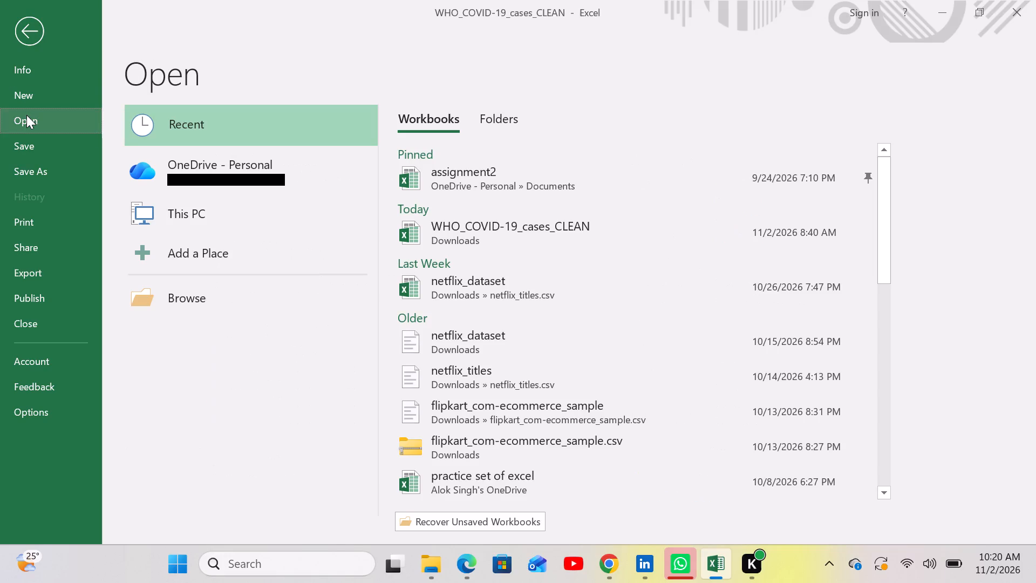
left_click(27, 148)
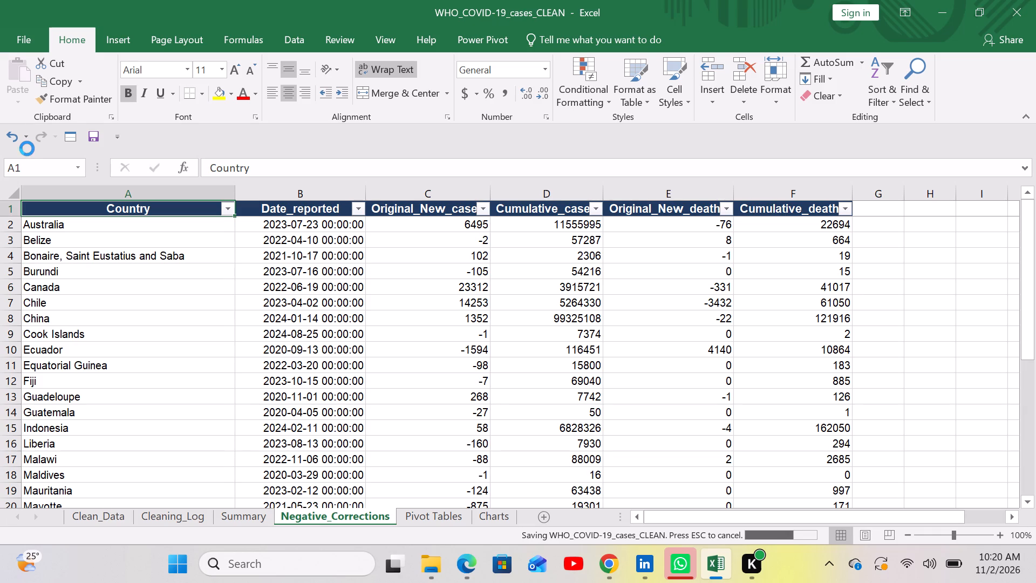
left_click(19, 33)
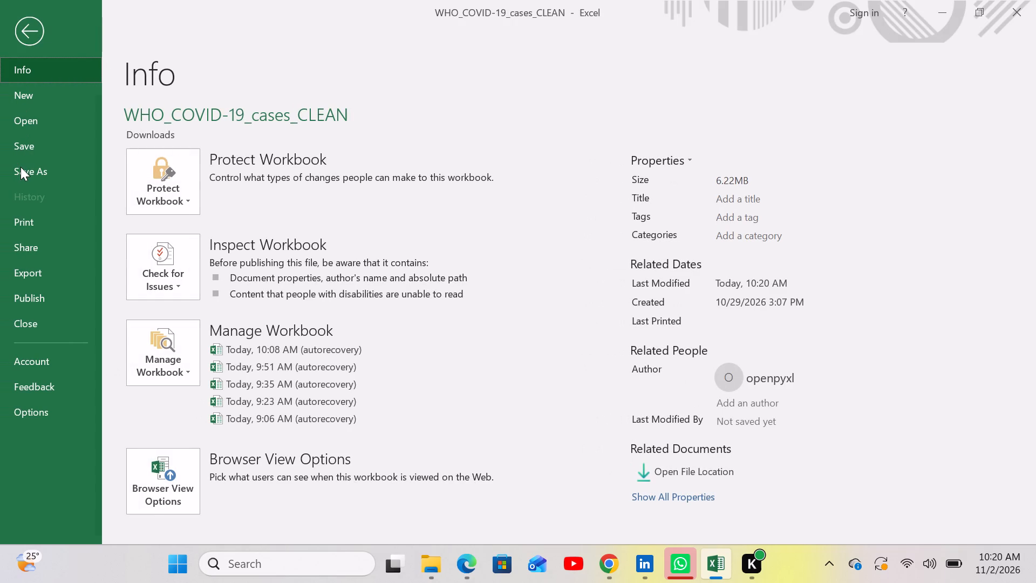
left_click(28, 28)
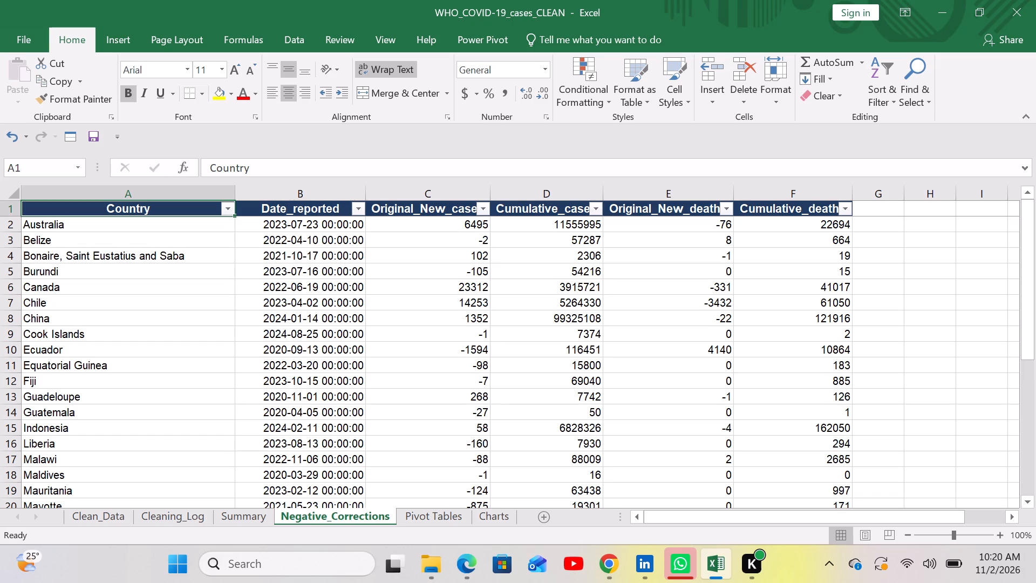
Switch to the Summary sheet and save the workbook.
left_click(252, 521)
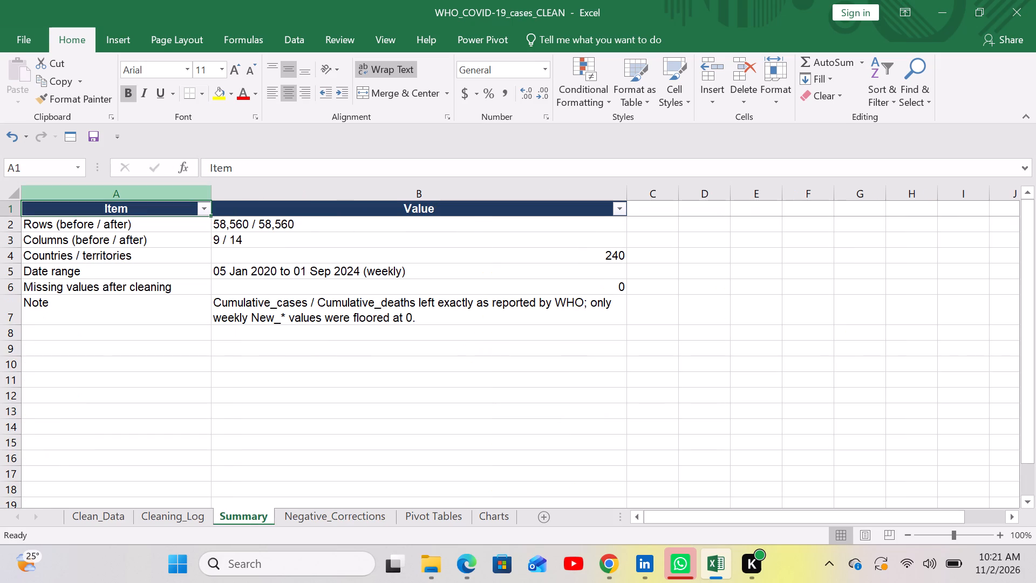
left_click(27, 43)
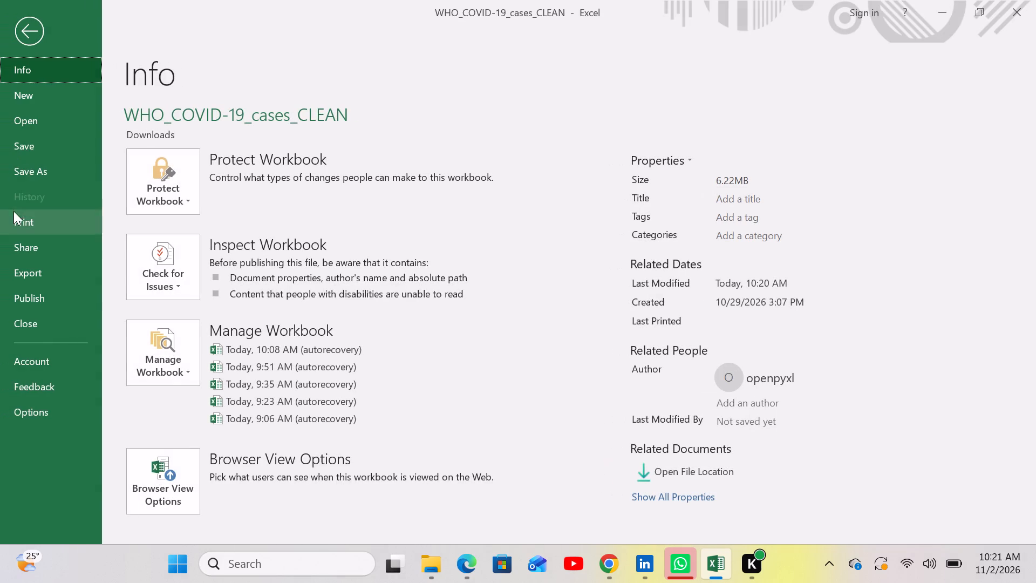
left_click(24, 138)
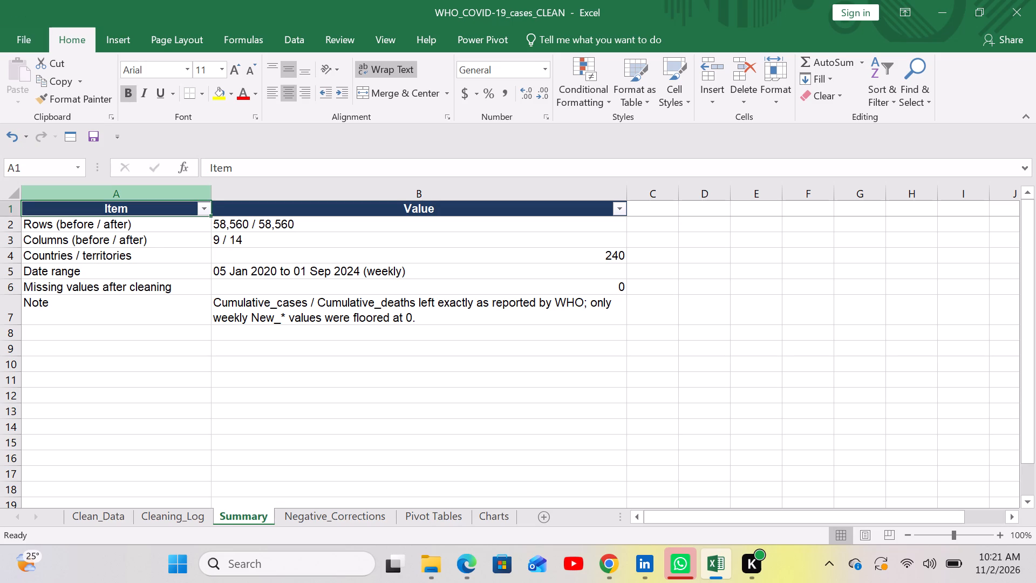
Switch to the Cleaning_Log sheet and save the workbook.
left_click(186, 512)
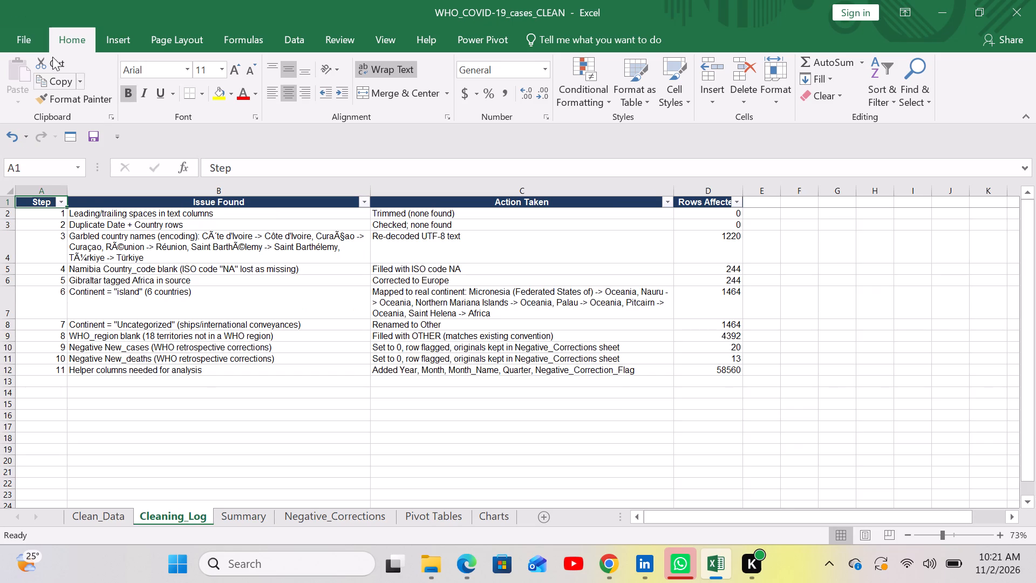
left_click(40, 44)
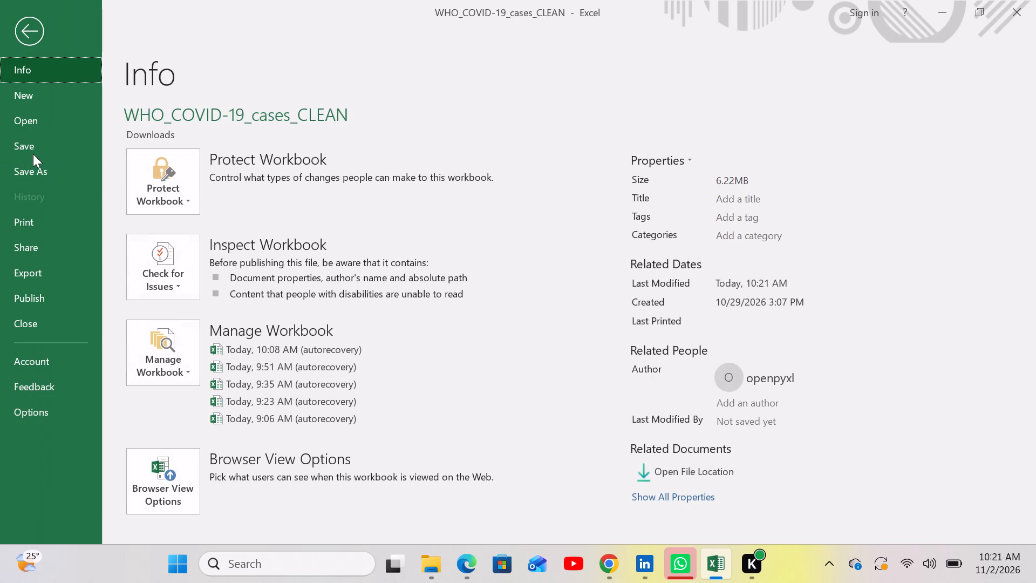
left_click(33, 154)
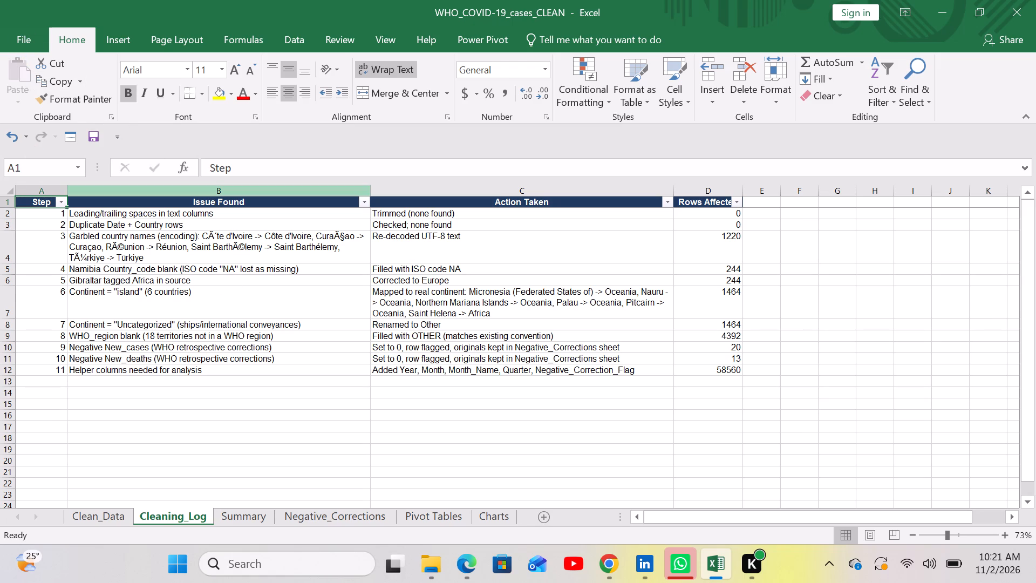
Switch to the Clean_Data sheet and save the workbook.
left_click(118, 513)
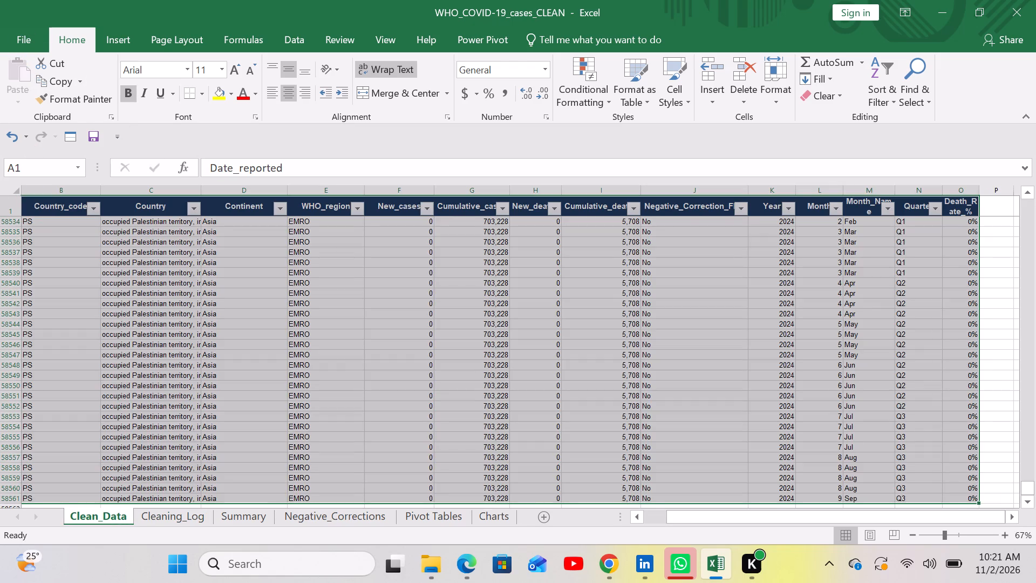
left_click(19, 35)
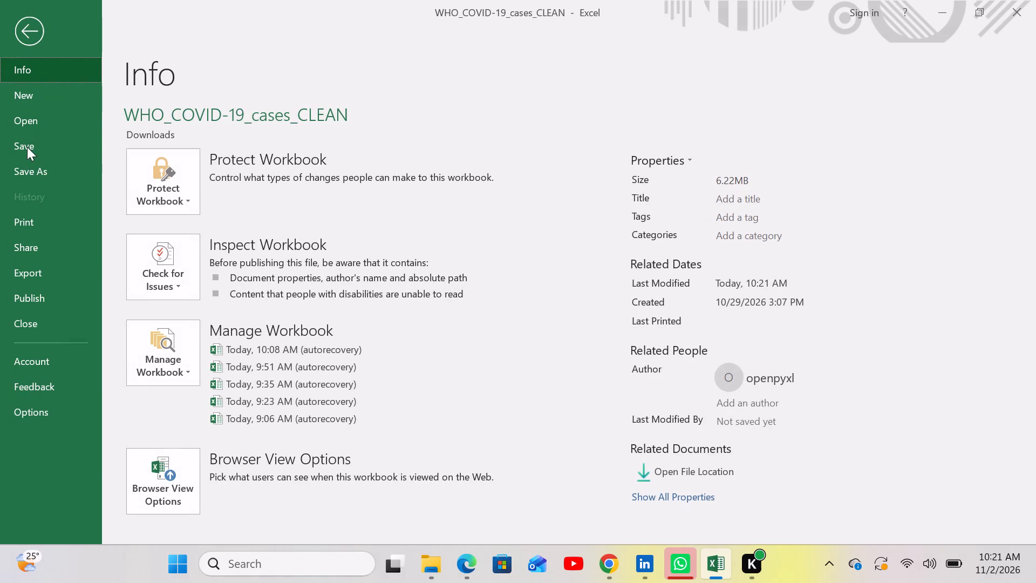
left_click(25, 143)
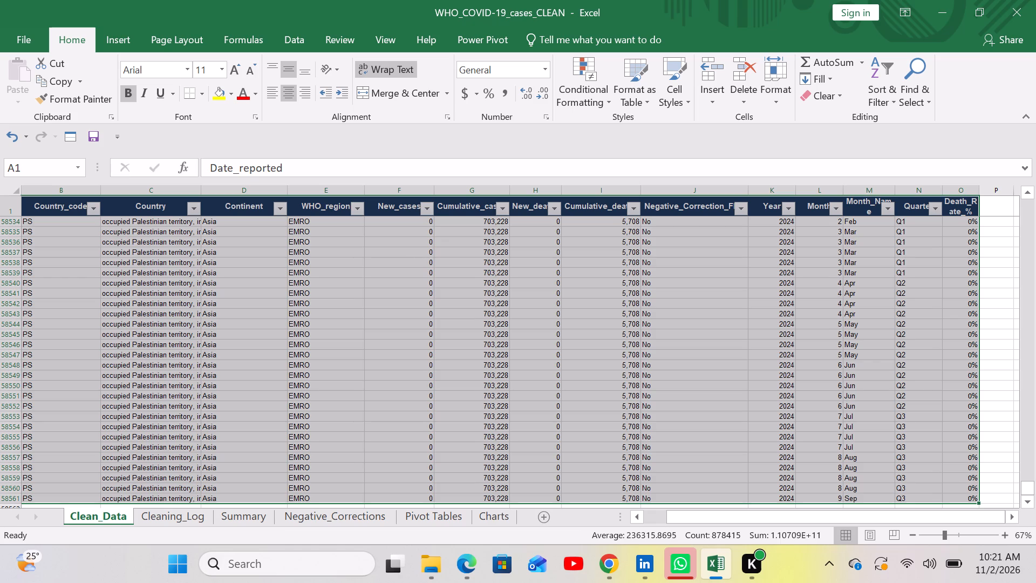
Add a new blank worksheet after the Charts sheet and name it Dashboard.
left_click(505, 517)
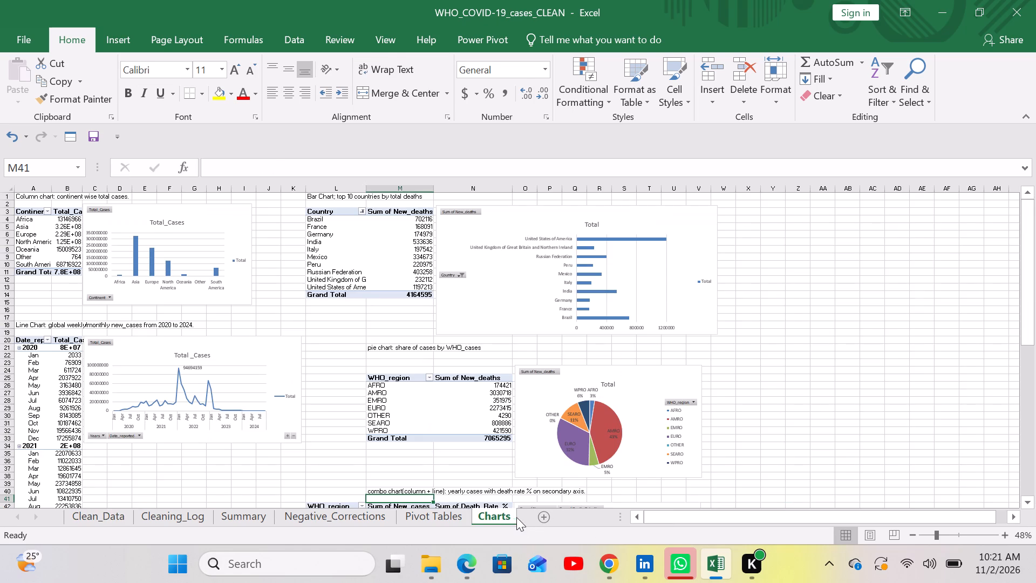
left_click(537, 516)
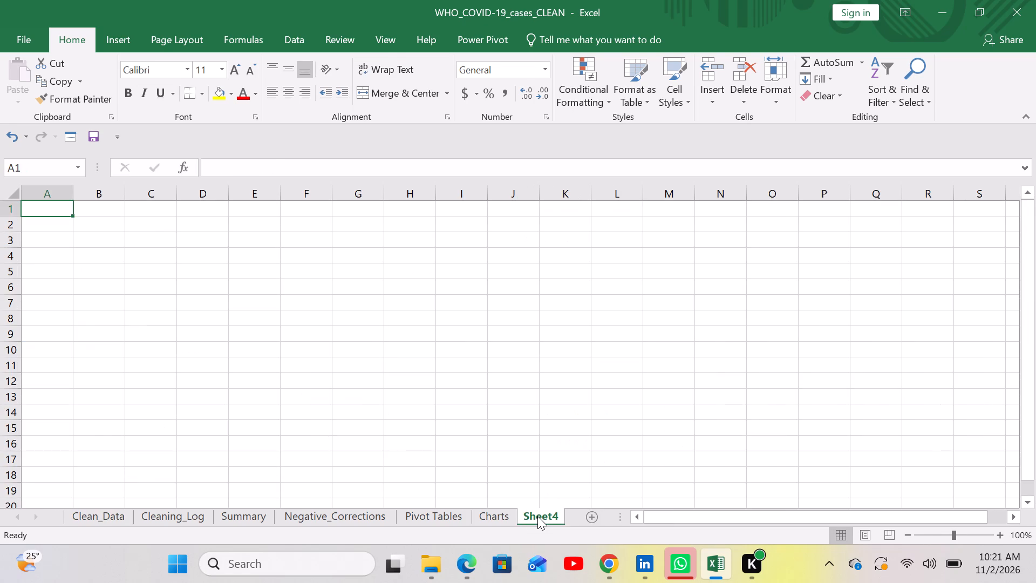
double_click(537, 516)
key("BackSpace")
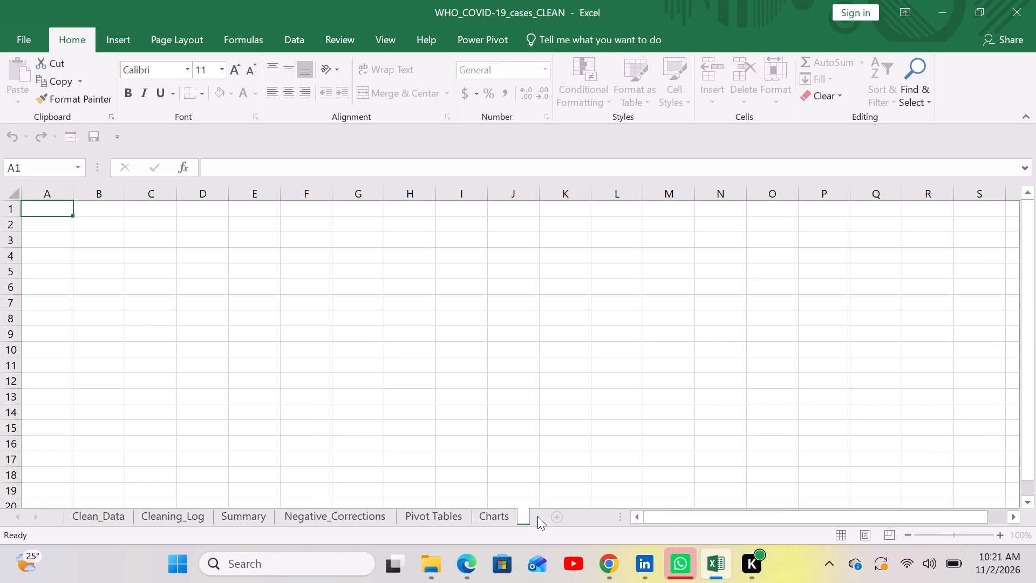
key("d")
type("boar")
key("d")
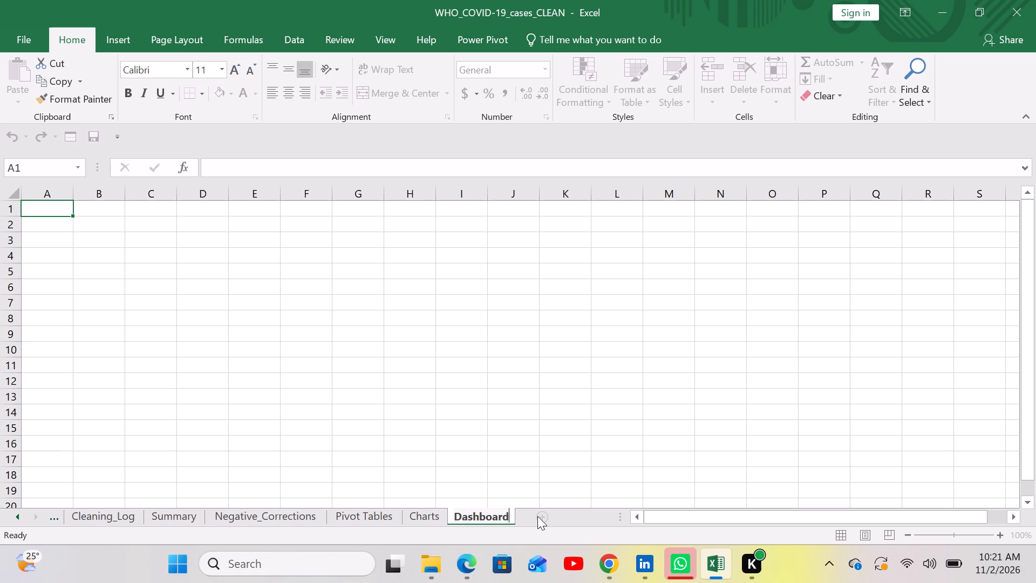
key("Return")
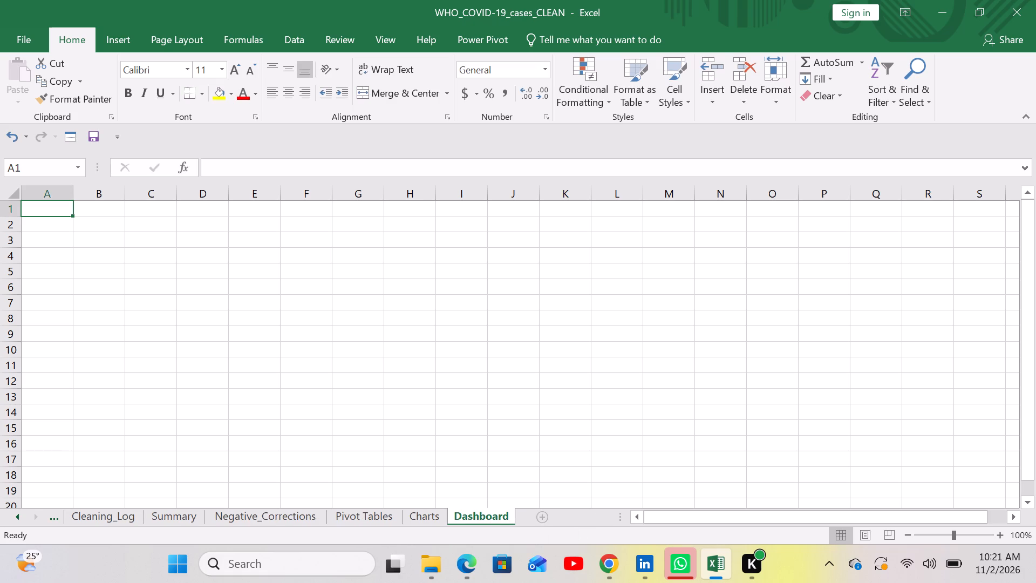
Close the workbook, saving the changes to WHO_COVID-19_cases_CLEAN.xlsx.
left_click(1011, 9)
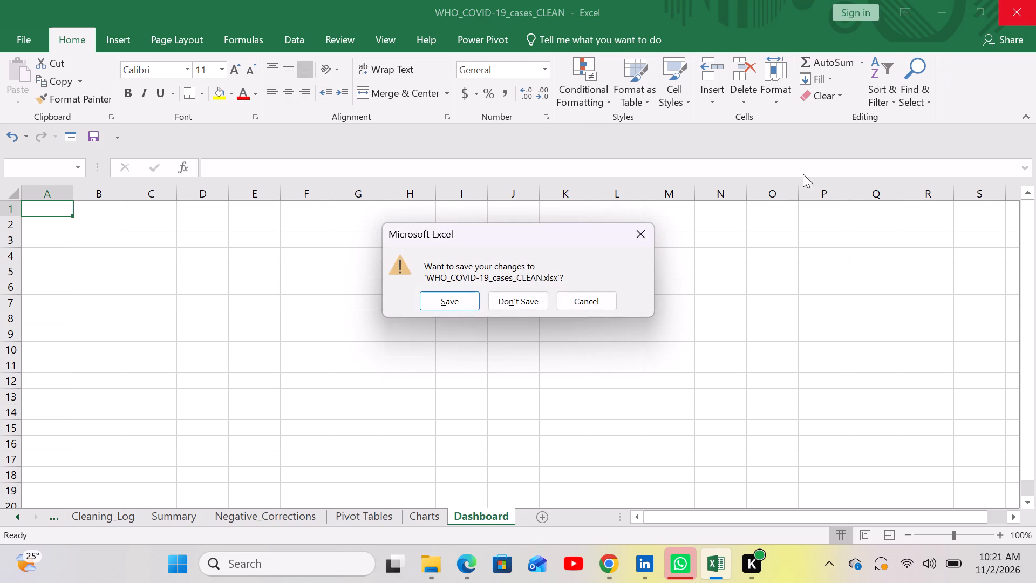
left_click(476, 302)
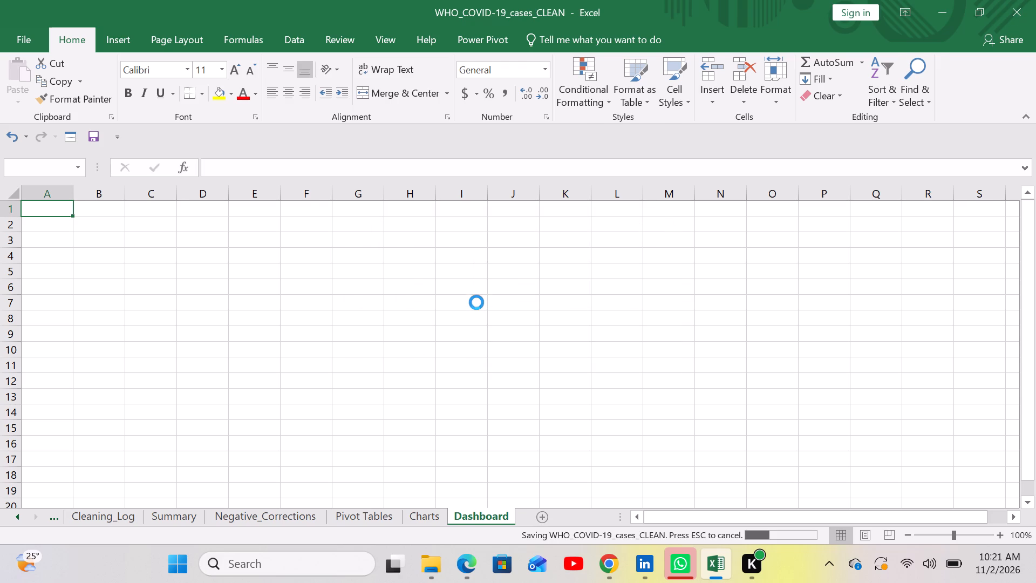